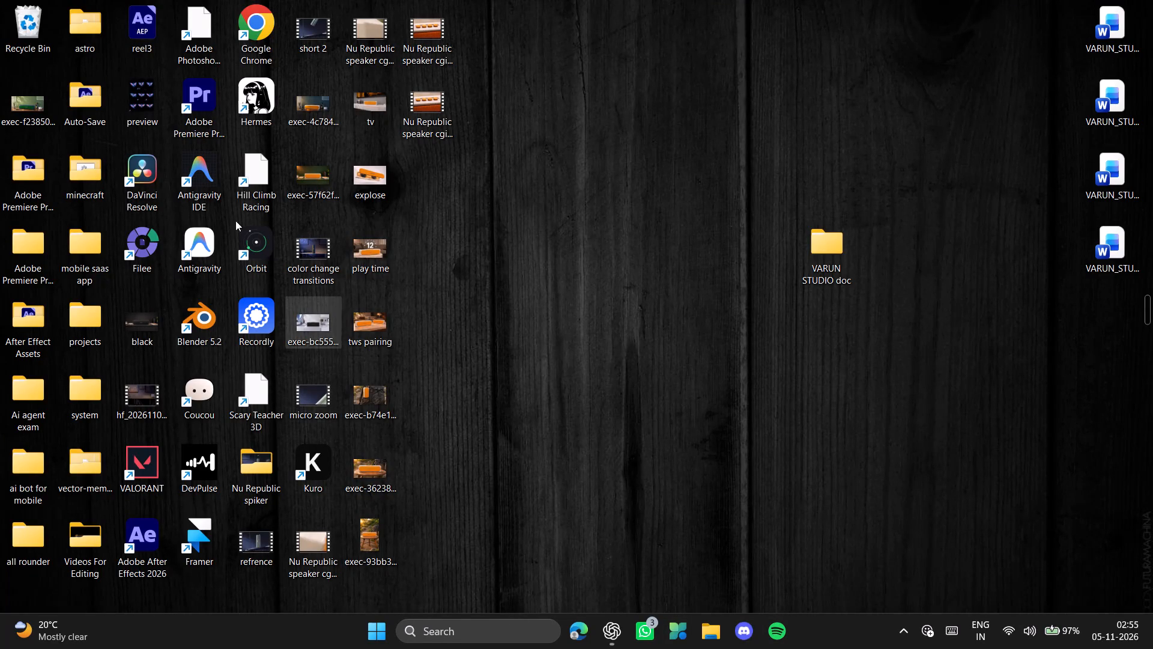
Launch Adobe Premiere and create a new project named "long cgu", skipping the initial media selection.
{"action": "double_click", "coordinate": [221, 111]}
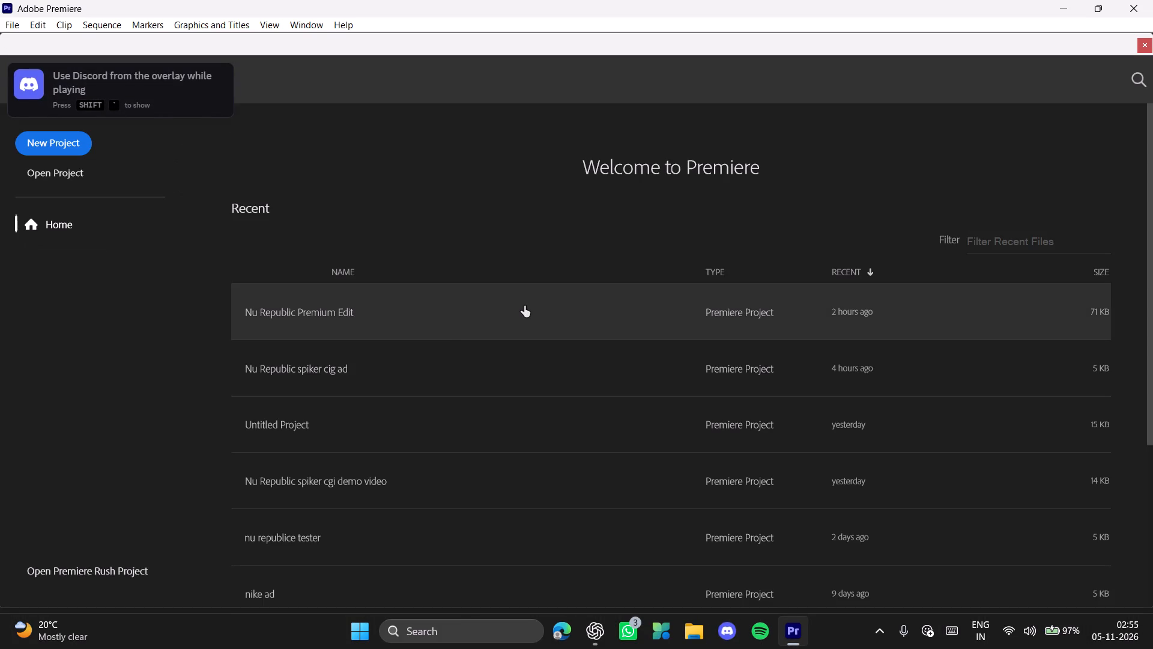
{"action": "left_click", "coordinate": [83, 152]}
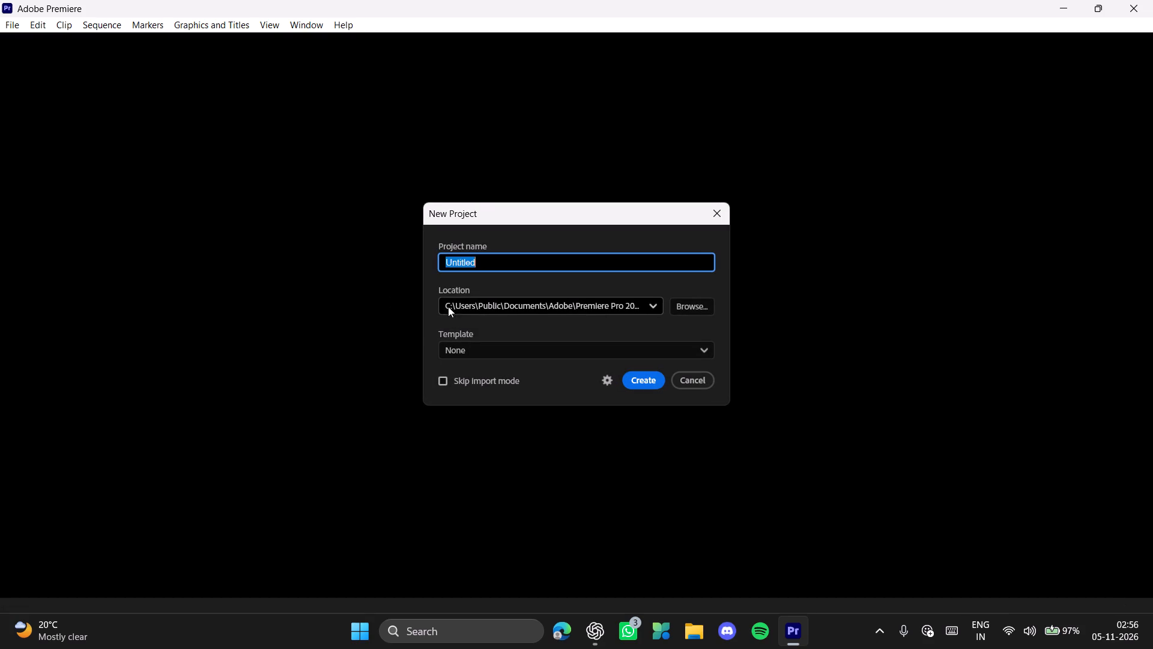
{"action": "type", "text": "long cf"}
{"action": "key", "text": "BackSpace"}
{"action": "type", "text": "gu"}
{"action": "key", "text": "Return"}
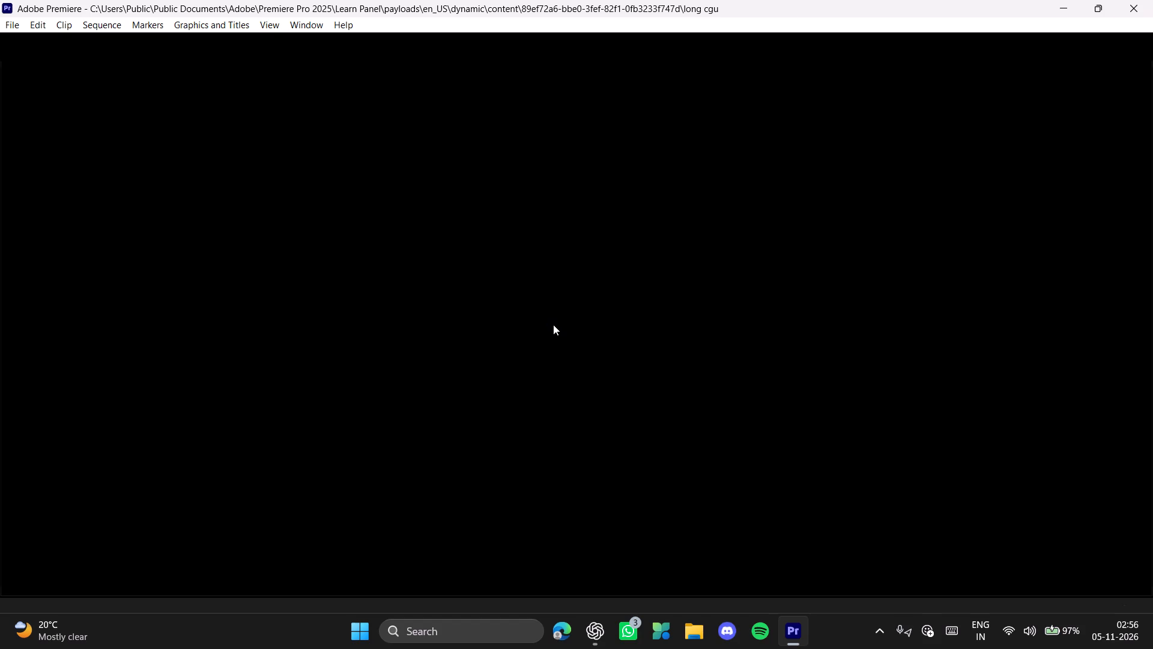
{"action": "left_click", "coordinate": [1033, 558]}
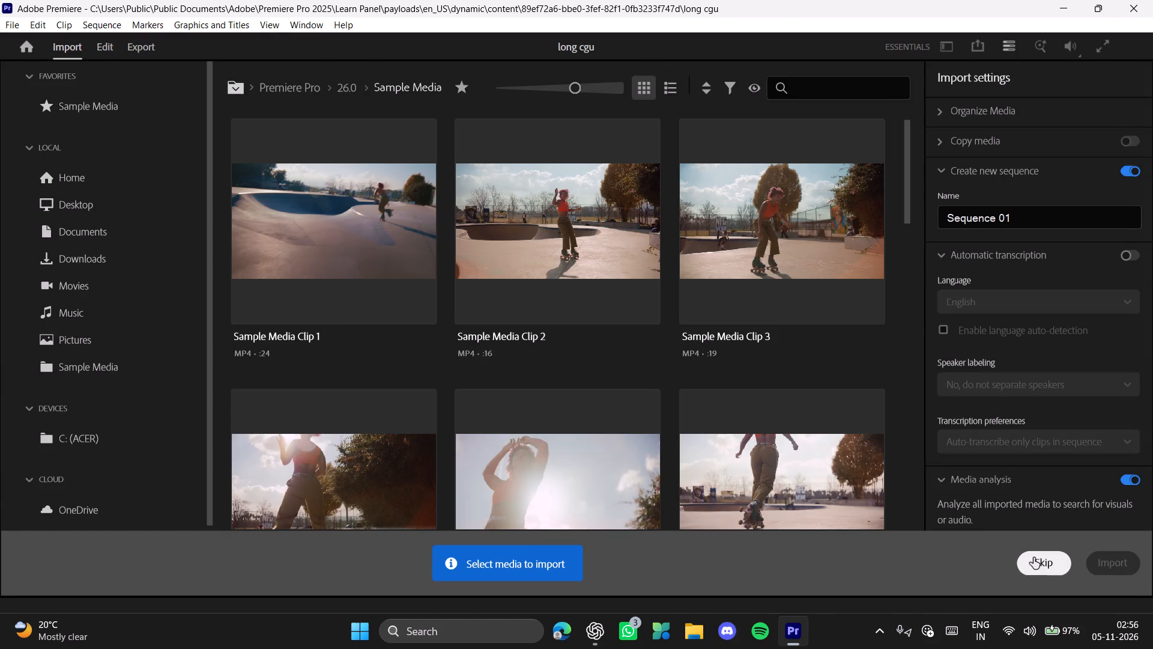
Import the "Meet FERRO_V5_Compressed H264_3Mbps" video from the Downloads folder into the project.
{"action": "left_click", "coordinate": [316, 278]}
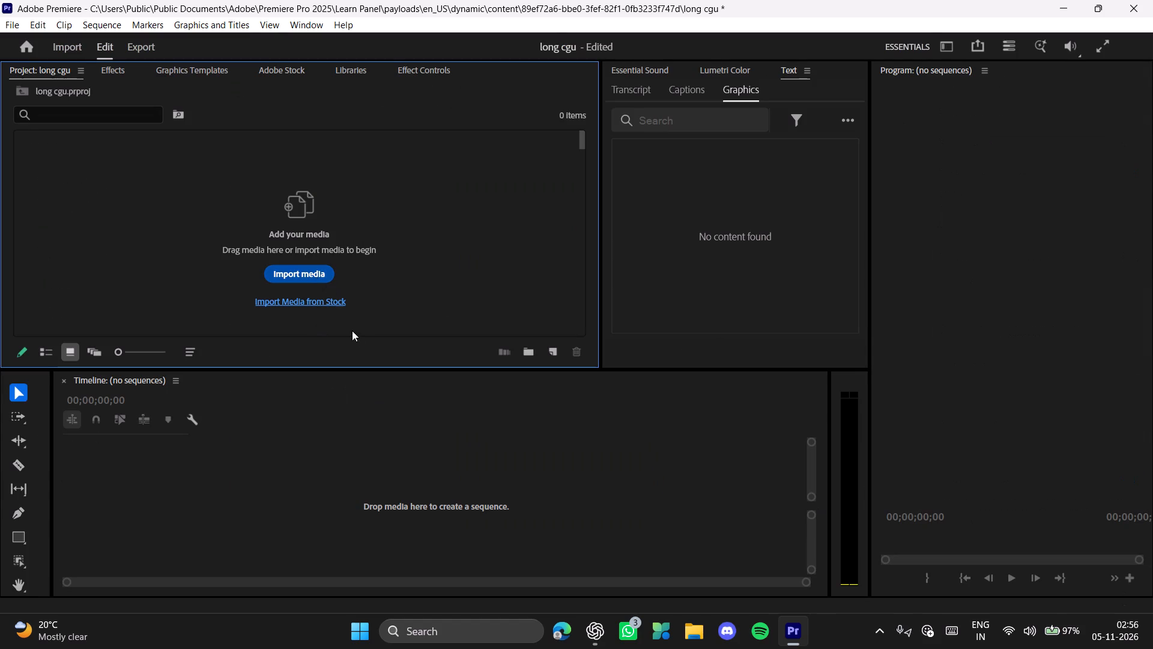
{"action": "left_click", "coordinate": [61, 245]}
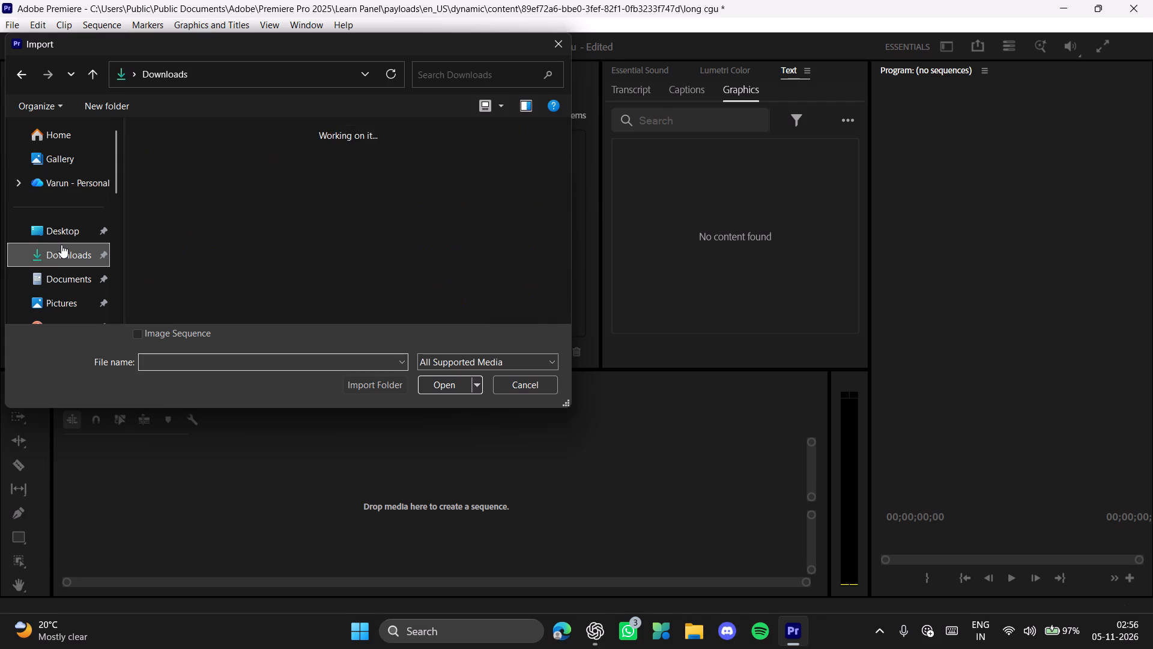
{"action": "scroll", "coordinate": [286, 224], "scroll_direction": "down", "scroll_amount": 3}
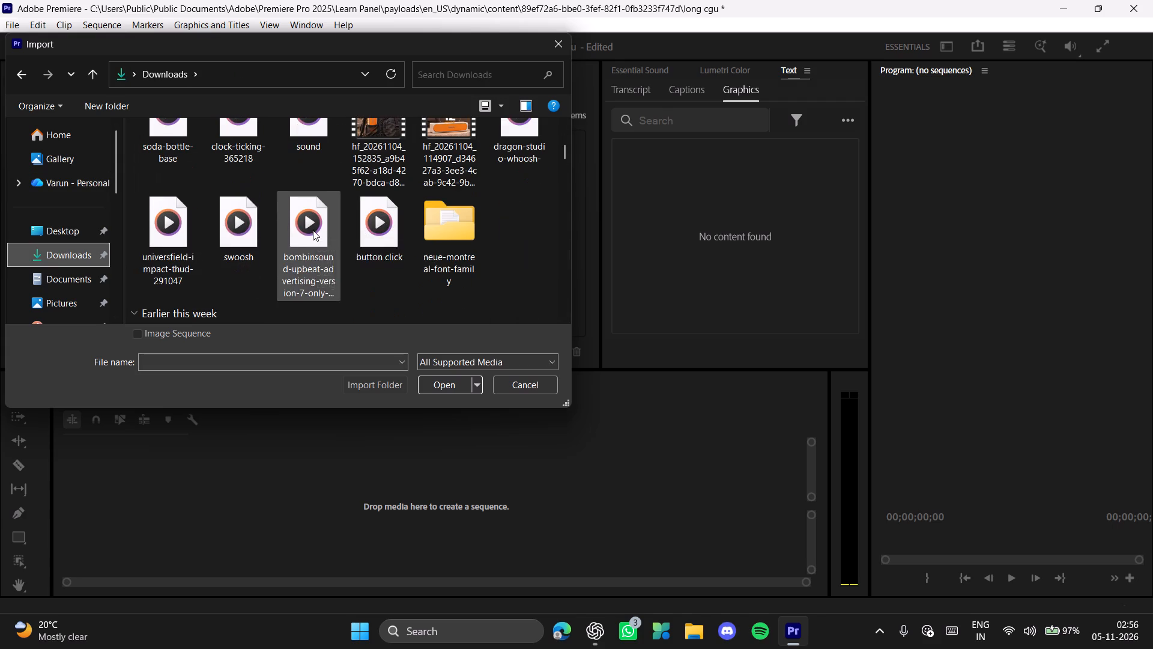
{"action": "scroll", "coordinate": [441, 239], "scroll_direction": "down", "scroll_amount": 1}
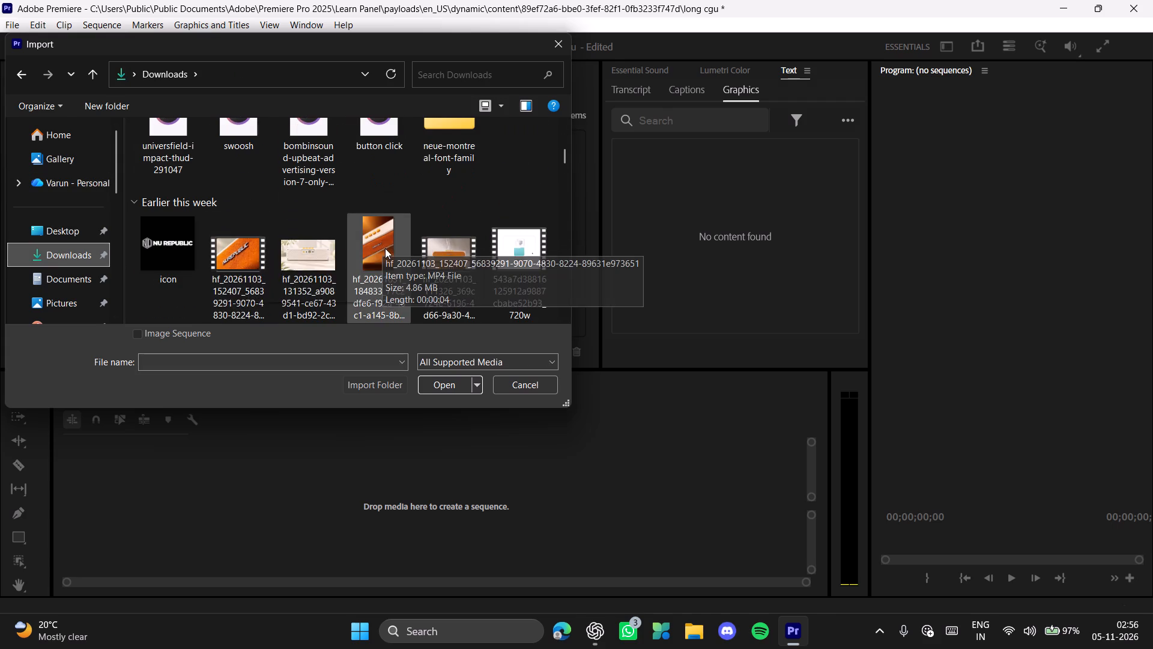
{"action": "scroll", "coordinate": [385, 248], "scroll_direction": "down", "scroll_amount": 1}
{"action": "double_click", "coordinate": [156, 260]}
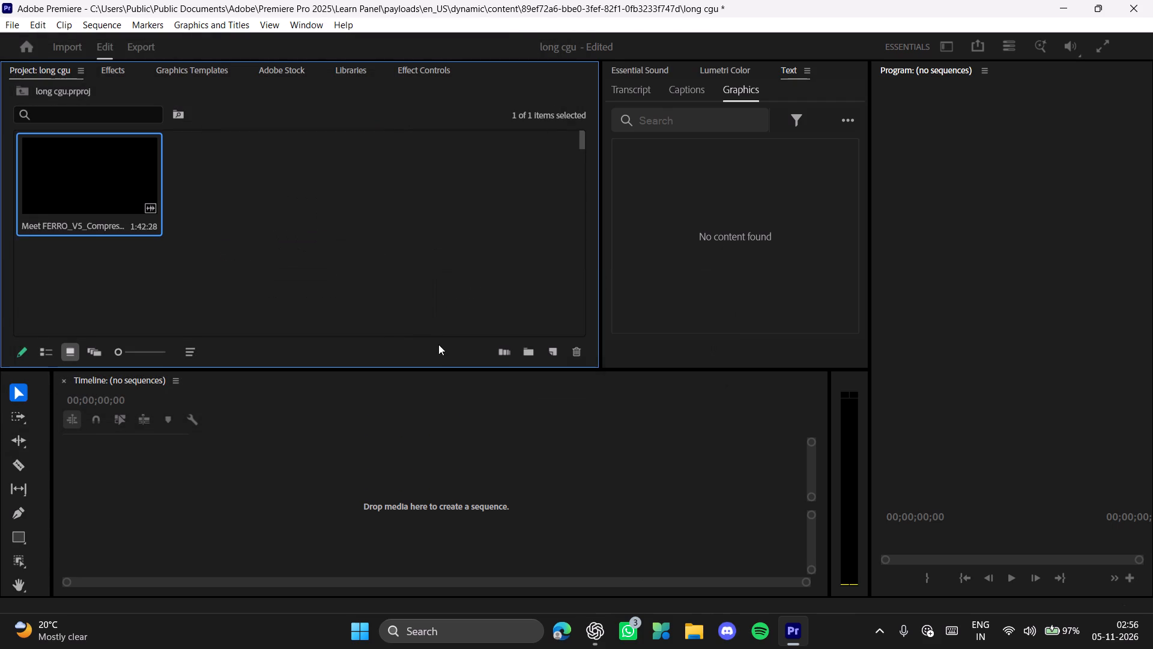
Create a sequence from the imported Meet FERRO clip by placing it in the empty timeline.
{"action": "left_click_drag", "start_coordinate": [79, 186], "coordinate": [79, 469]}
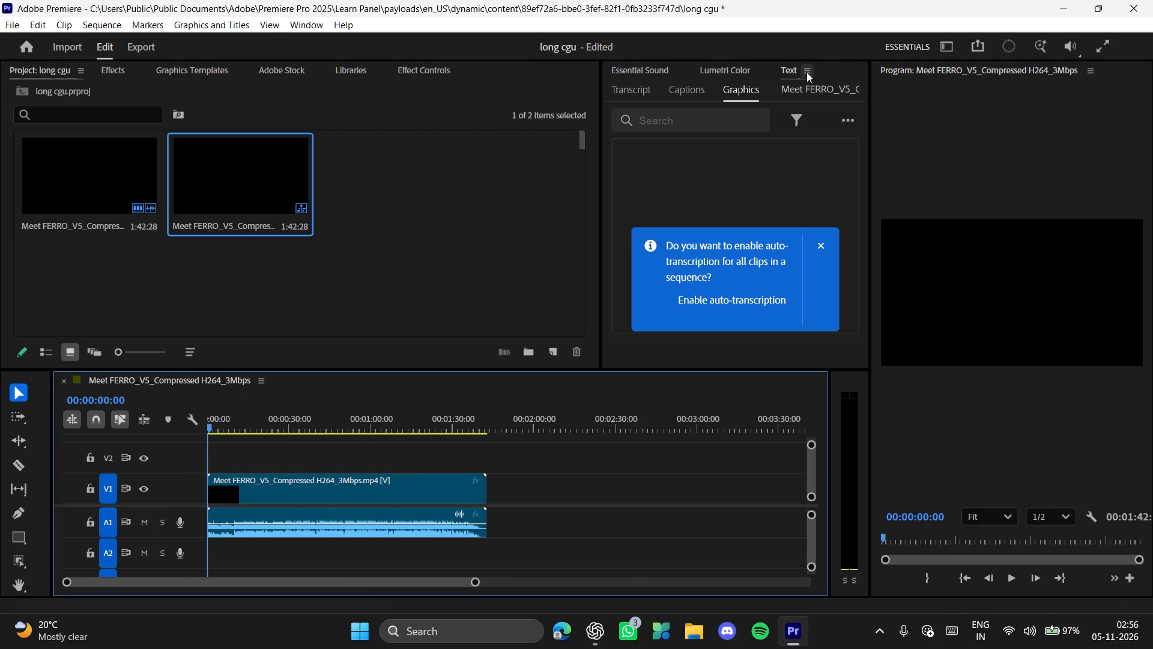
{"action": "left_click", "coordinate": [806, 72]}
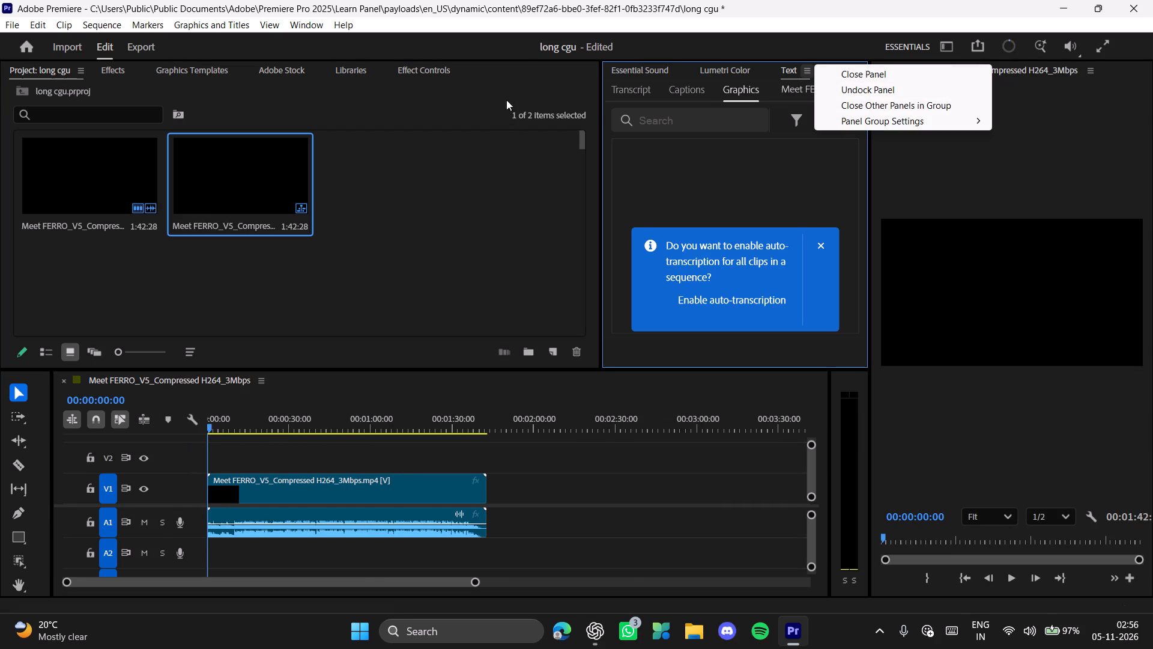
{"action": "left_click", "coordinate": [516, 68]}
Play the sequence from the start to about 14 seconds and replay the part leading up to the cylindrical product shot.
{"action": "left_click", "coordinate": [994, 236]}
{"action": "key", "text": "space"}
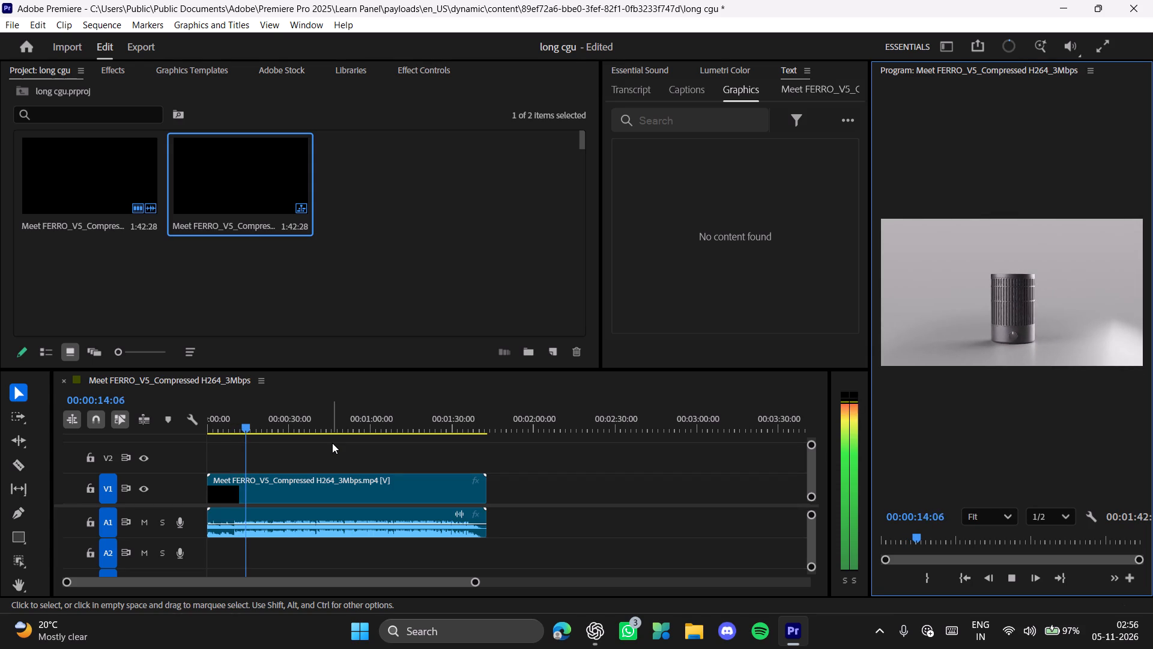
{"action": "key", "text": "space"}
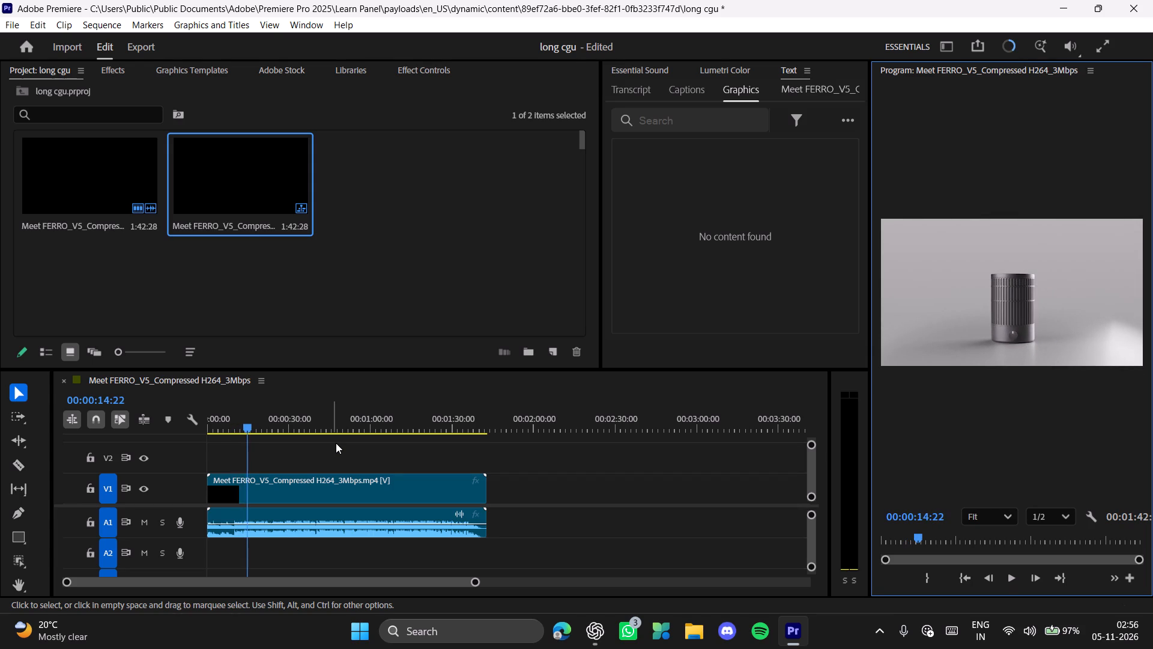
{"action": "left_click_drag", "start_coordinate": [252, 424], "coordinate": [234, 424]}
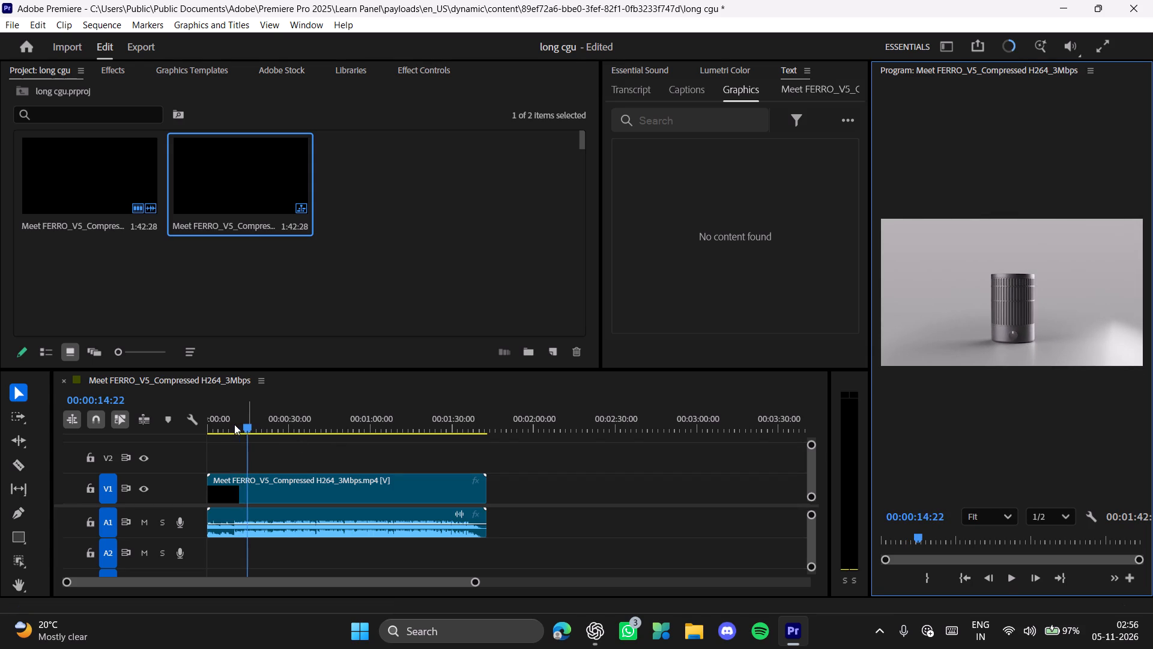
{"action": "left_click_drag", "start_coordinate": [234, 424], "coordinate": [208, 424]}
{"action": "left_click_drag", "start_coordinate": [234, 424], "coordinate": [247, 426]}
{"action": "key", "text": "space"}
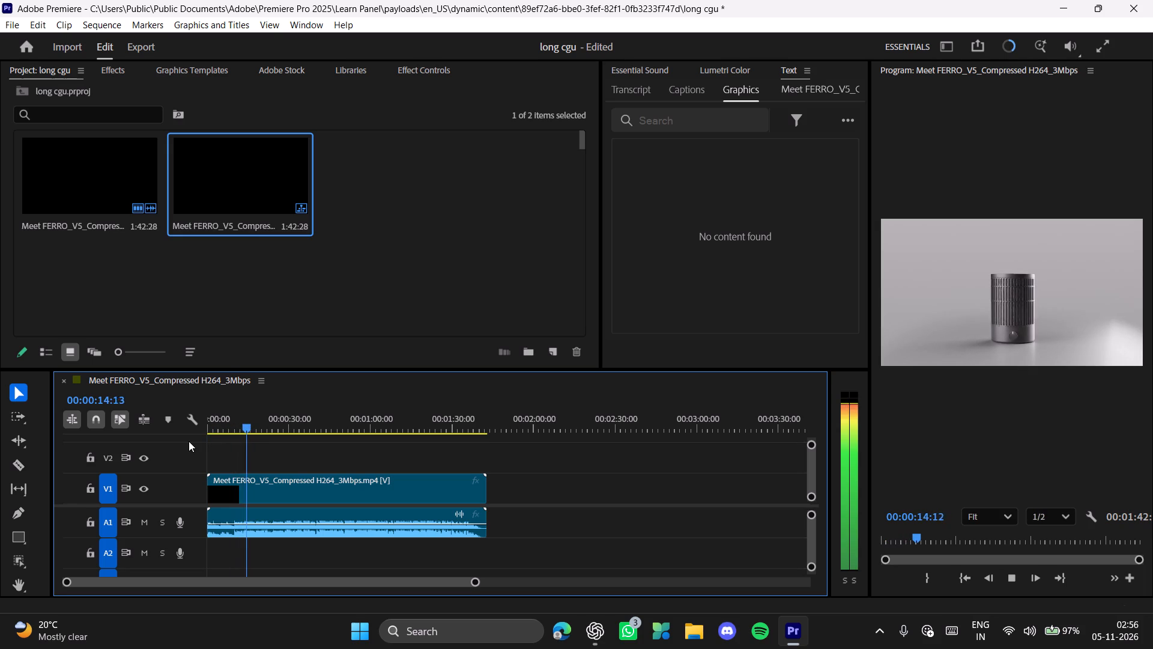
{"action": "key", "text": "space"}
{"action": "left_click", "coordinate": [227, 431]}
{"action": "key", "text": "space"}
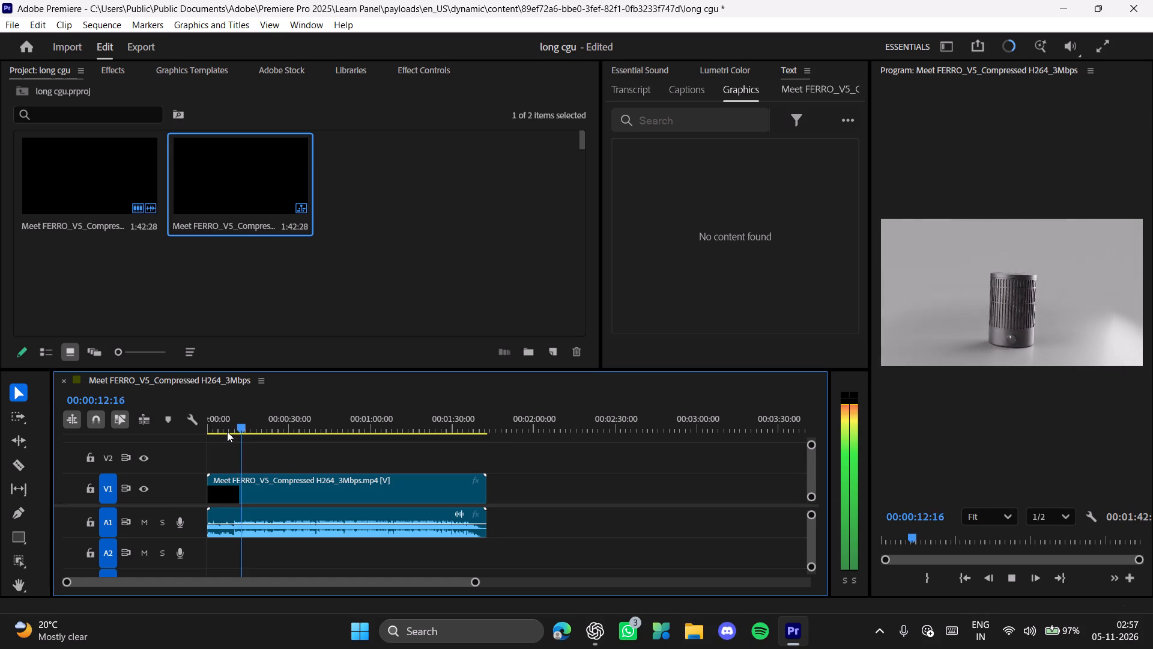
{"action": "key", "text": "space"}
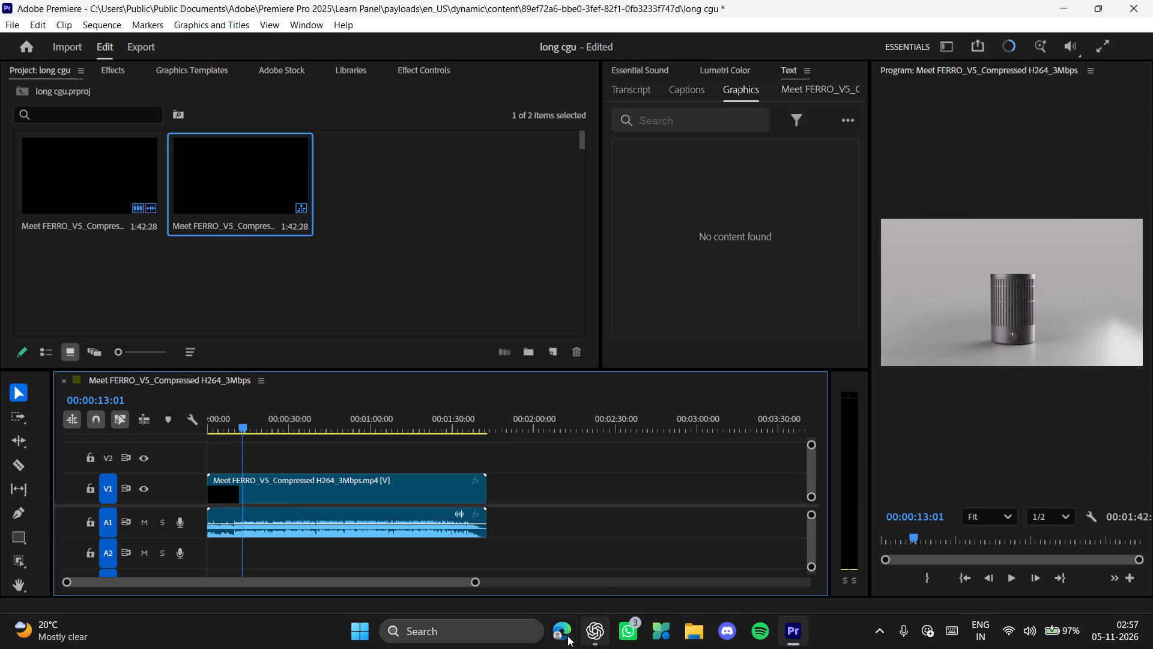
{"action": "key", "text": "space"}
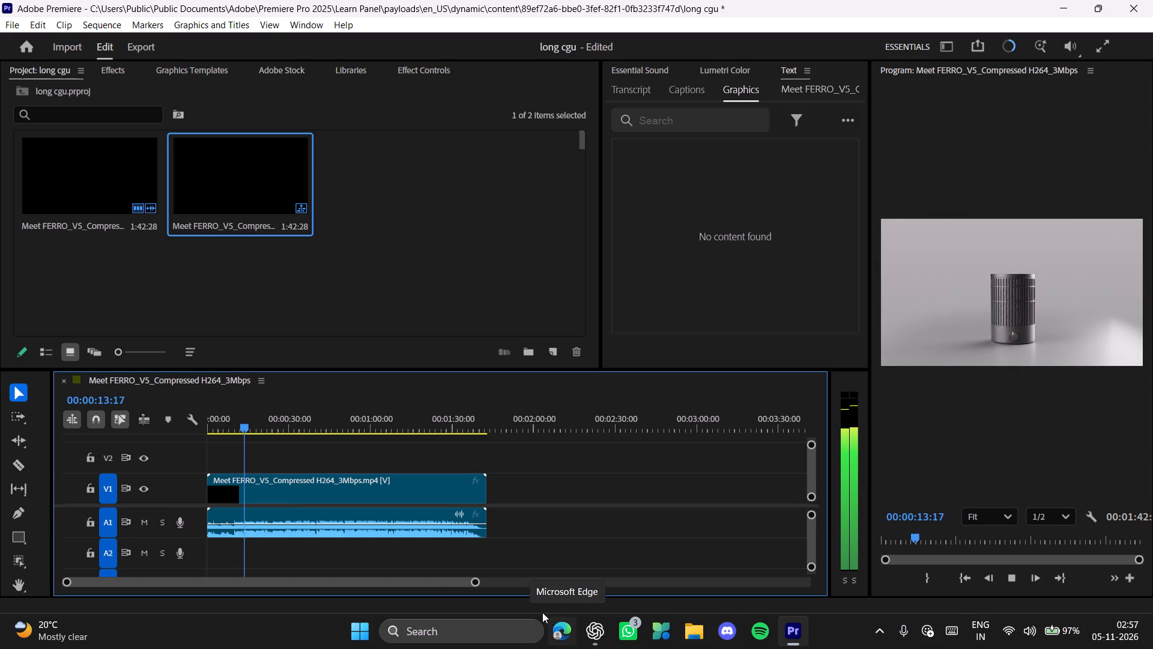
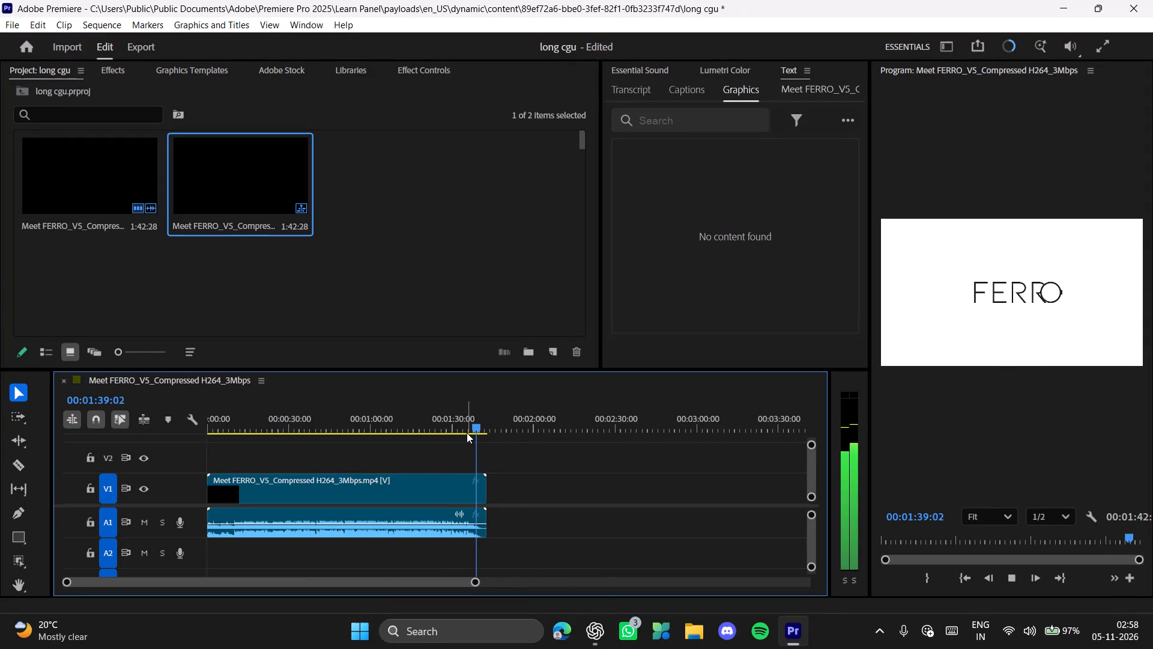
Pause the sequence playback, switch to Microsoft Edge, search the web for "ferro" and look through the results.
{"action": "key", "text": "space"}
{"action": "left_click", "coordinate": [574, 630]}
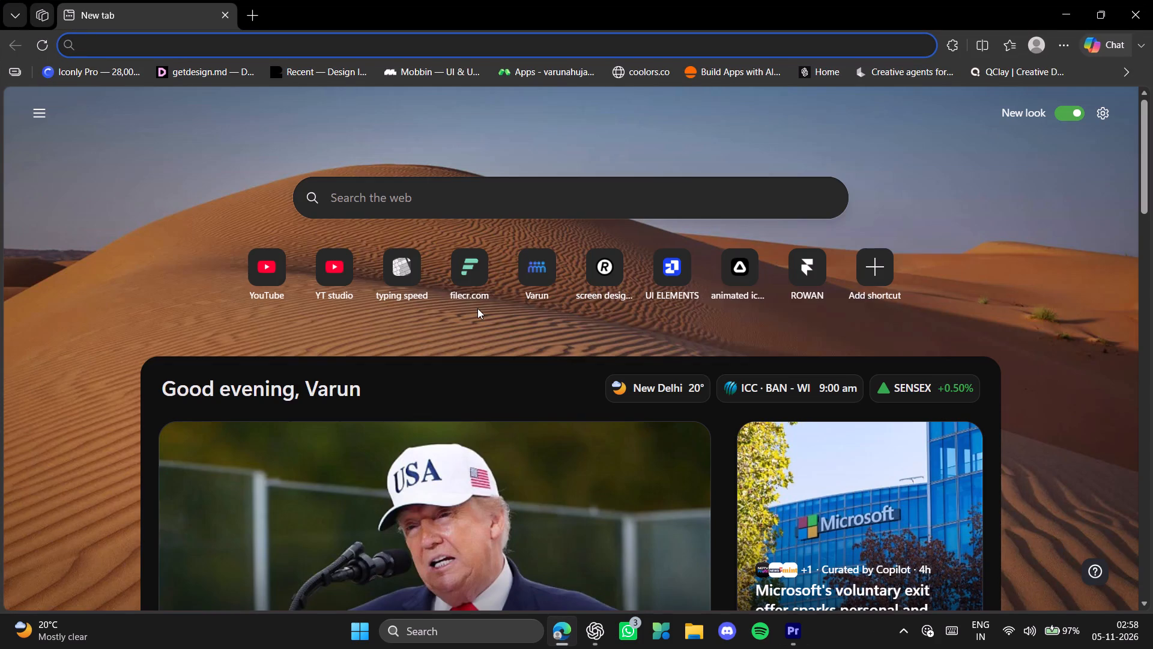
{"action": "type", "text": "ferro"}
{"action": "key", "text": "Return"}
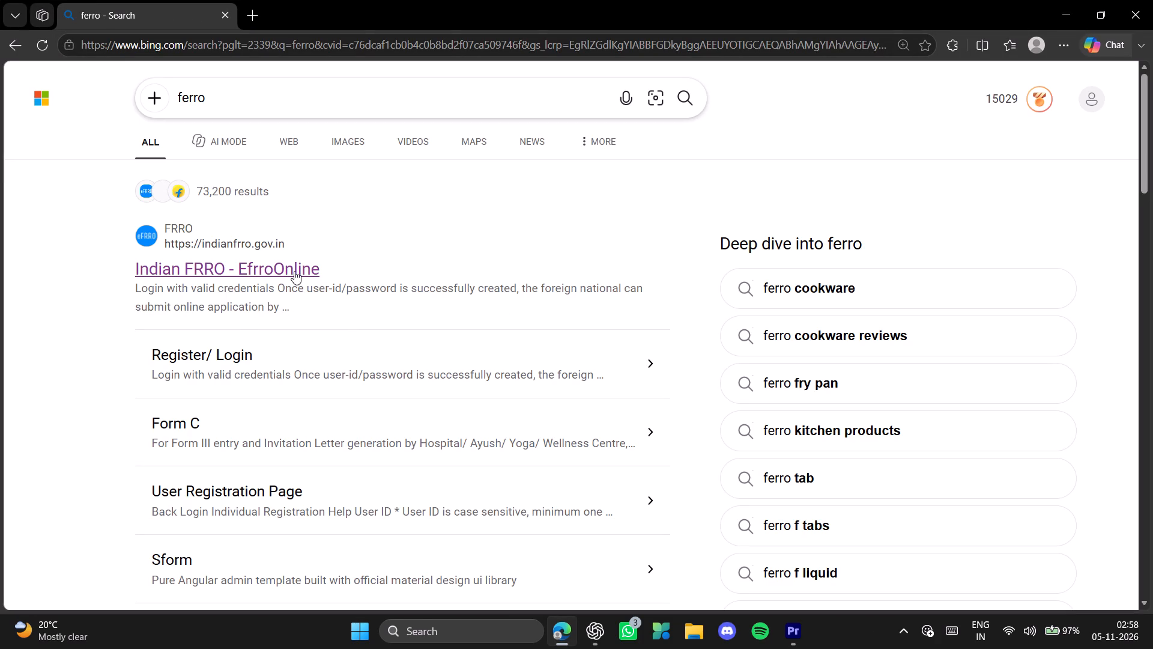
{"action": "left_click", "coordinate": [294, 271]}
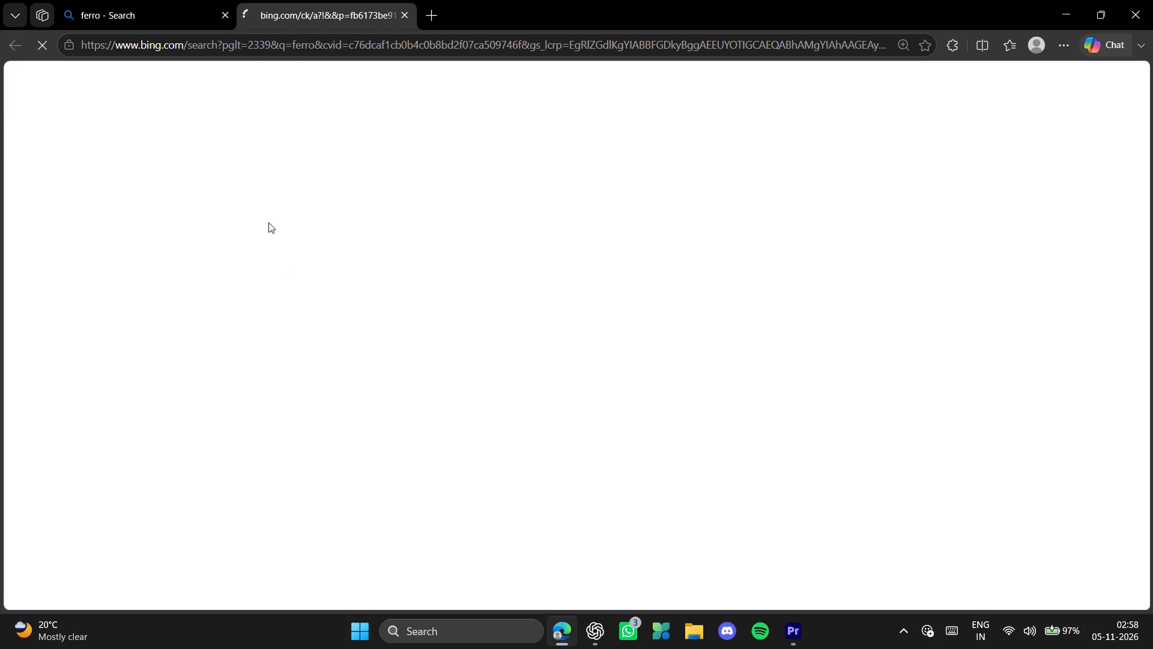
{"action": "left_click", "coordinate": [199, 11]}
{"action": "scroll", "coordinate": [273, 320], "scroll_direction": "down", "scroll_amount": 6}
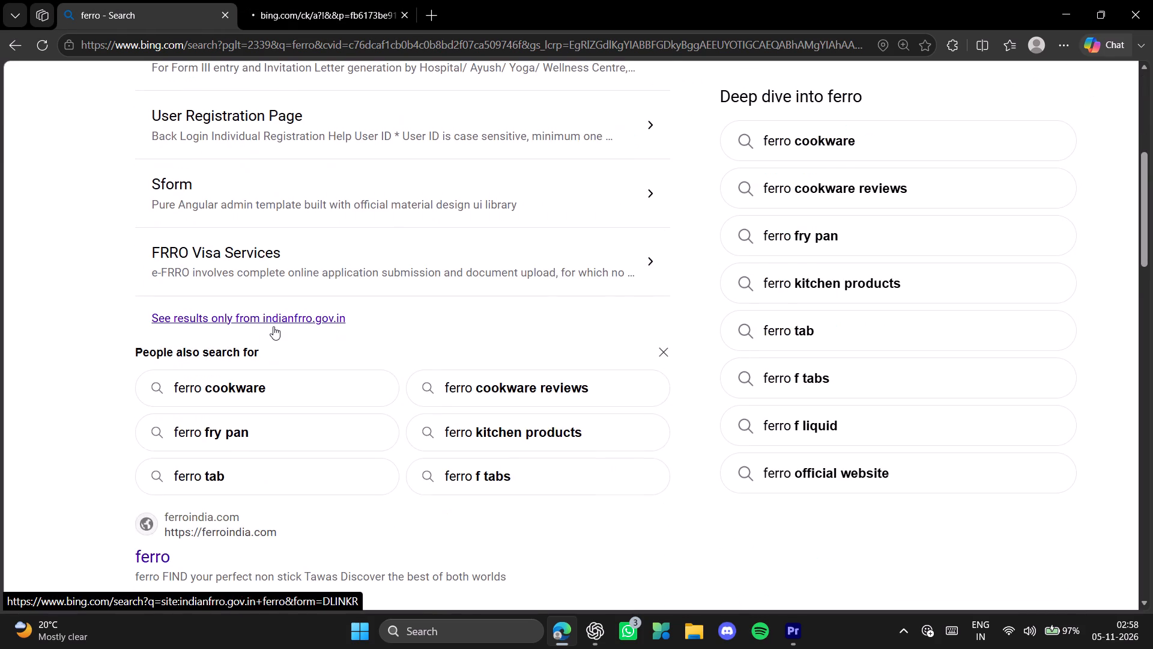
{"action": "scroll", "coordinate": [274, 420], "scroll_direction": "down", "scroll_amount": 5}
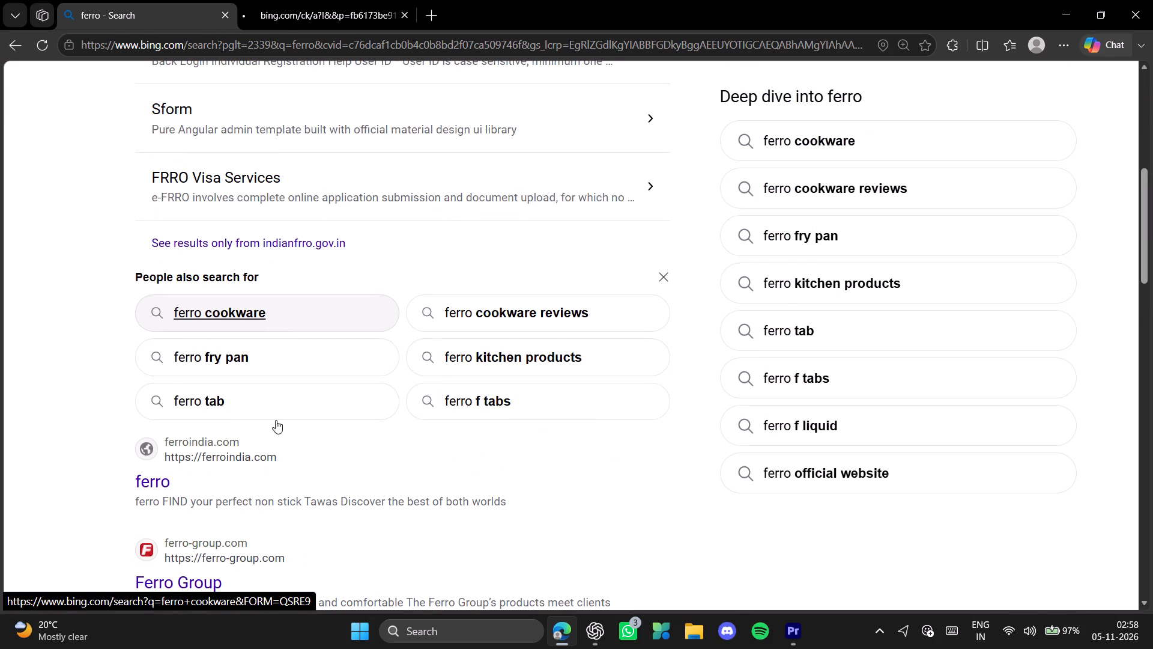
{"action": "scroll", "coordinate": [276, 420], "scroll_direction": "down", "scroll_amount": 2}
{"action": "scroll", "coordinate": [278, 416], "scroll_direction": "up", "scroll_amount": 16}
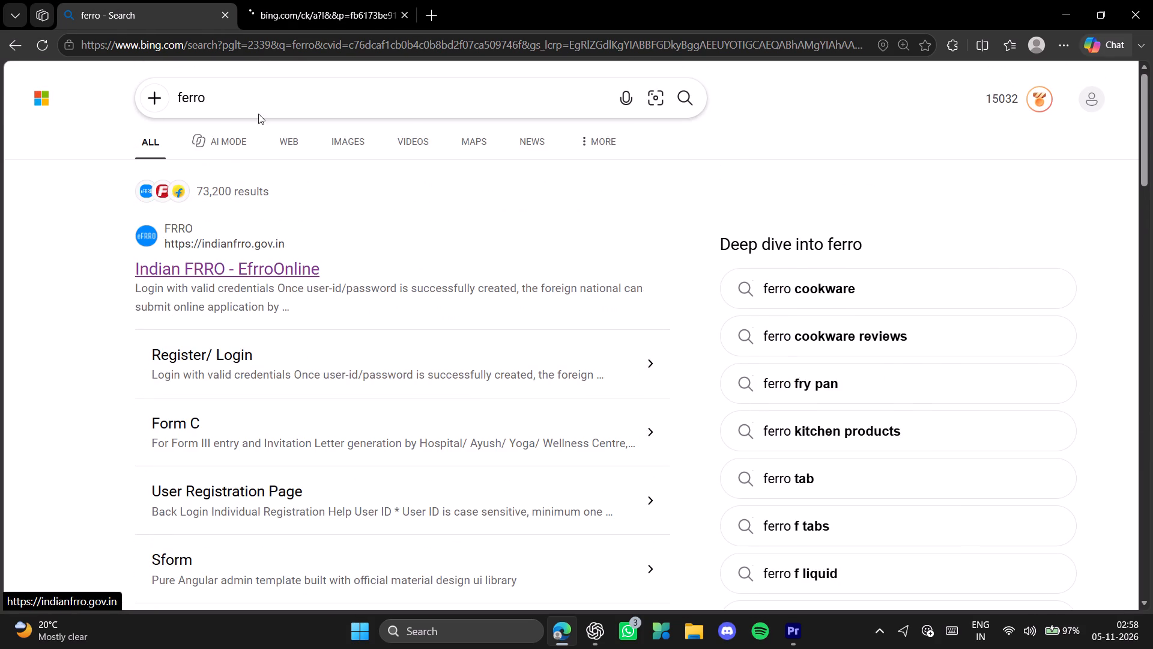
Refine the web search to "ferro speaker".
{"action": "left_click", "coordinate": [268, 90]}
{"action": "key", "text": "space"}
{"action": "key", "text": "s"}
{"action": "type", "text": "pea"}
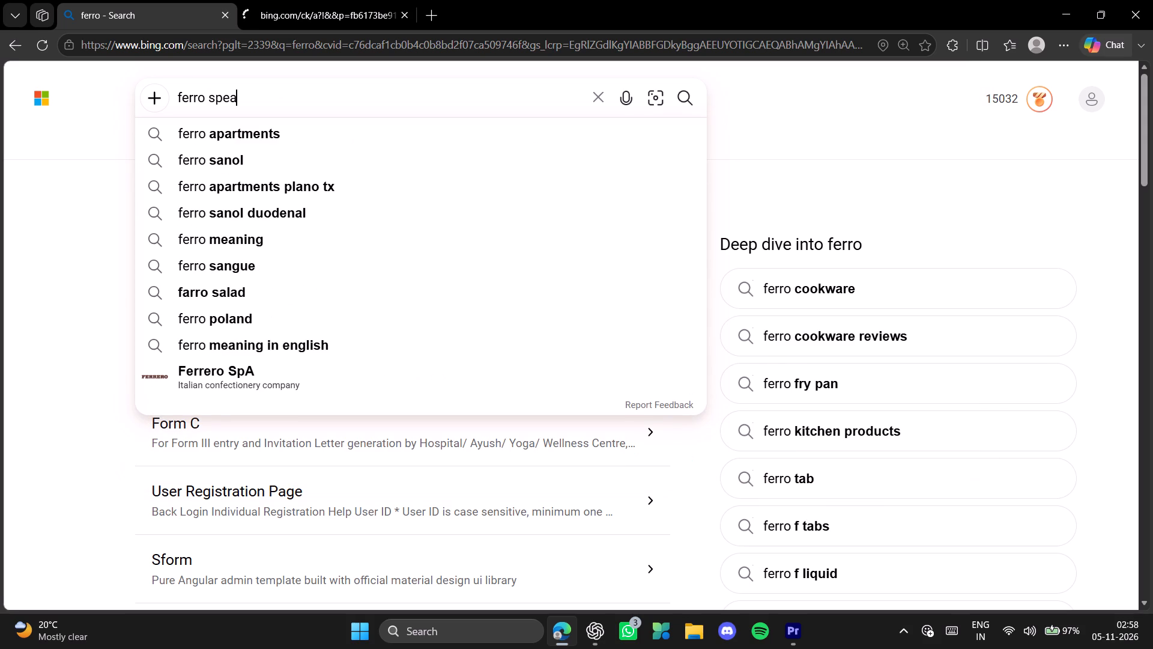
{"action": "type", "text": "ker"}
{"action": "key", "text": "Return"}
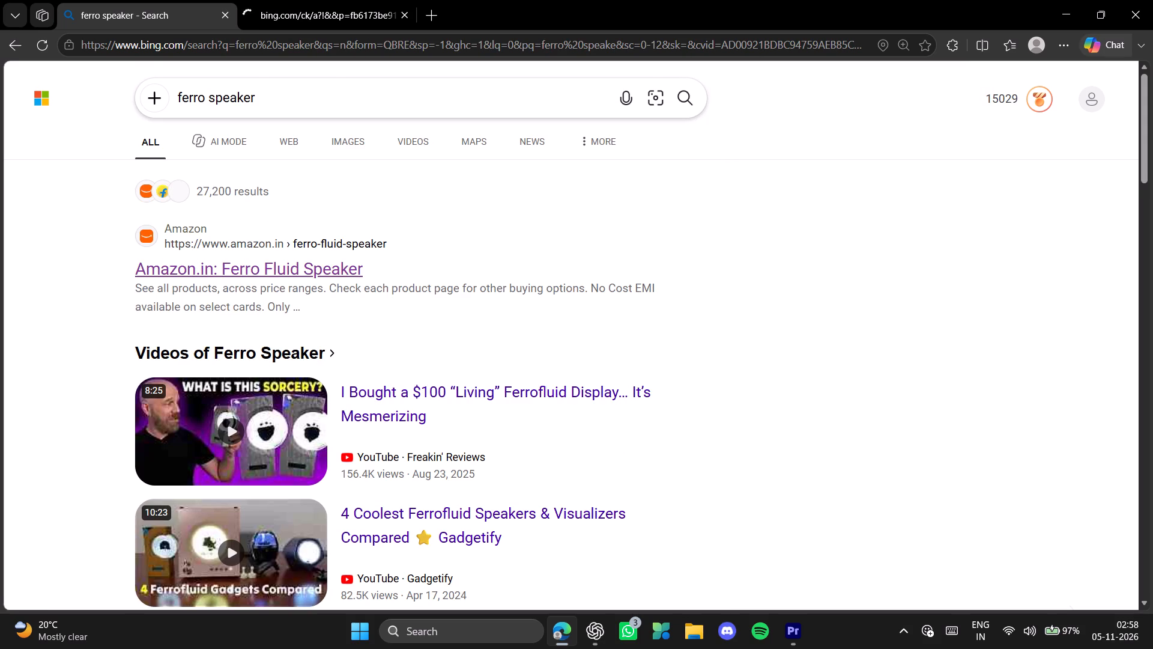
Open the "Amazon.in: Ferro Fluid Speaker" result, browse the listed speakers for the Ferro product and close the page.
{"action": "left_click", "coordinate": [319, 259]}
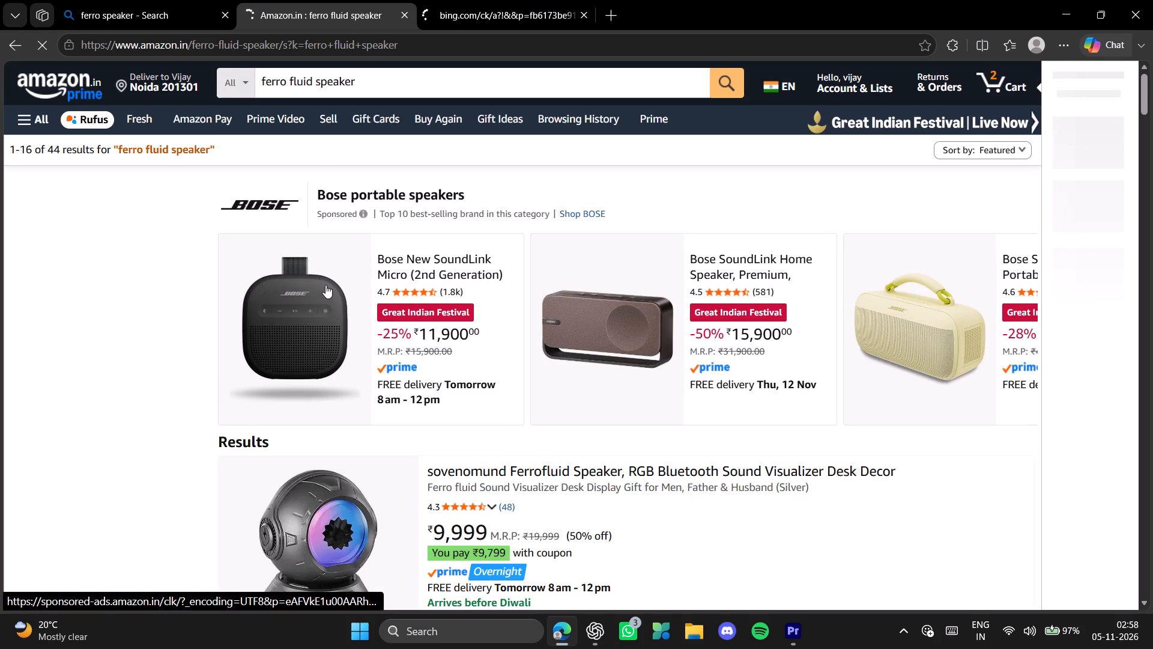
{"action": "scroll", "coordinate": [325, 285], "scroll_direction": "down", "scroll_amount": 8}
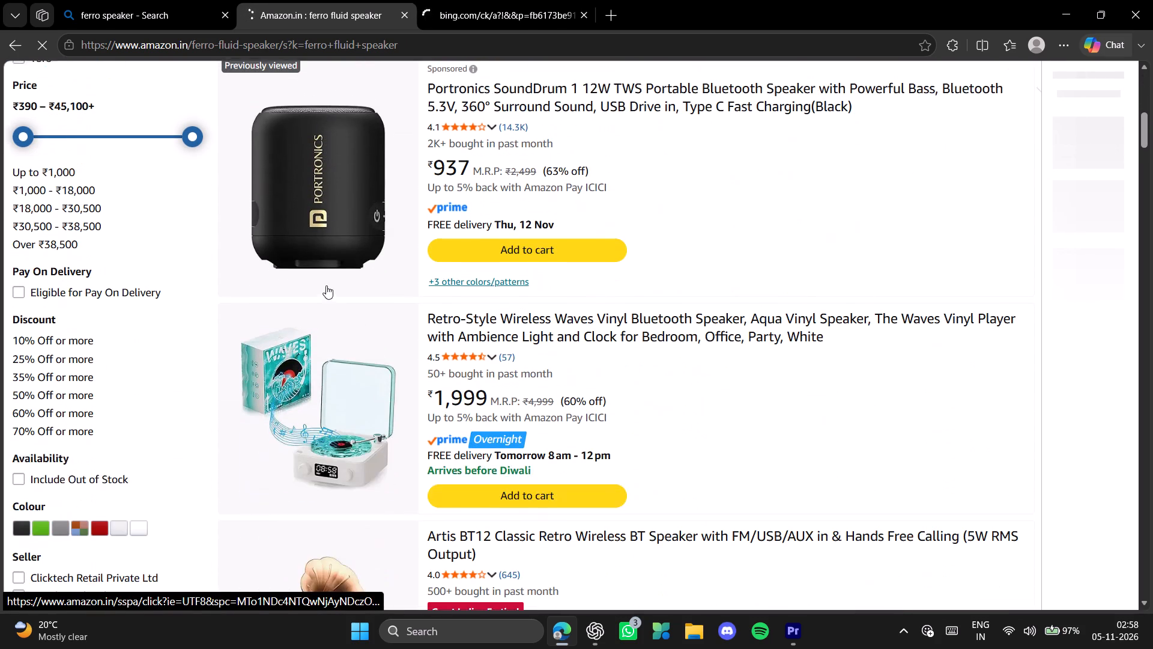
{"action": "scroll", "coordinate": [326, 285], "scroll_direction": "down", "scroll_amount": 15}
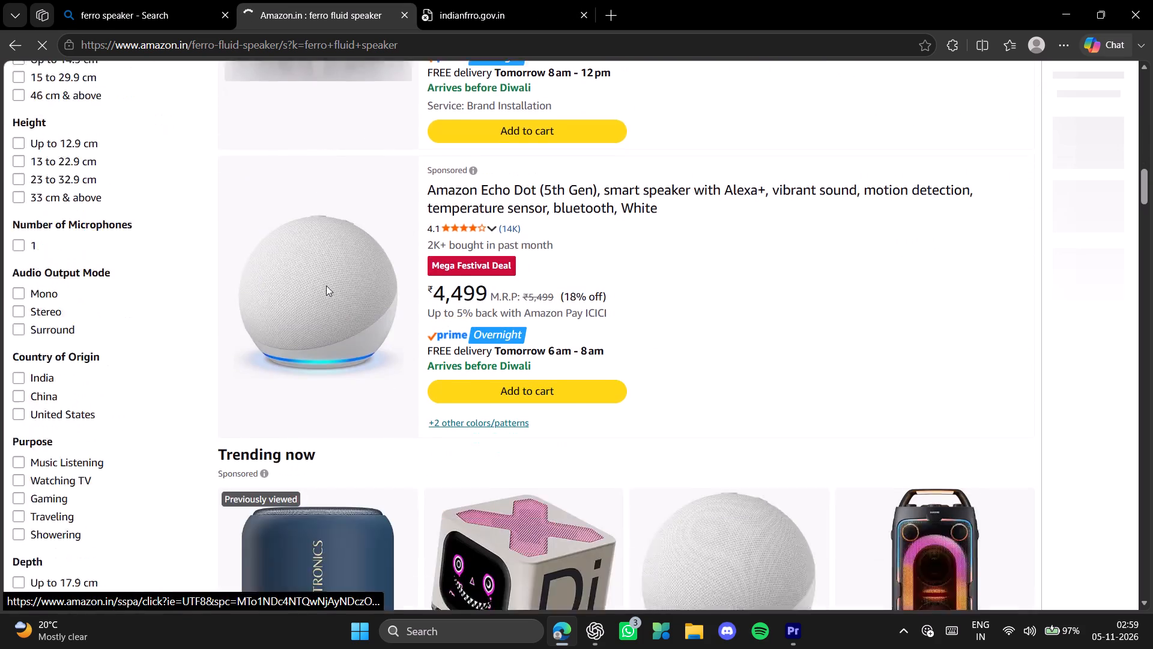
{"action": "scroll", "coordinate": [326, 285], "scroll_direction": "down", "scroll_amount": 14}
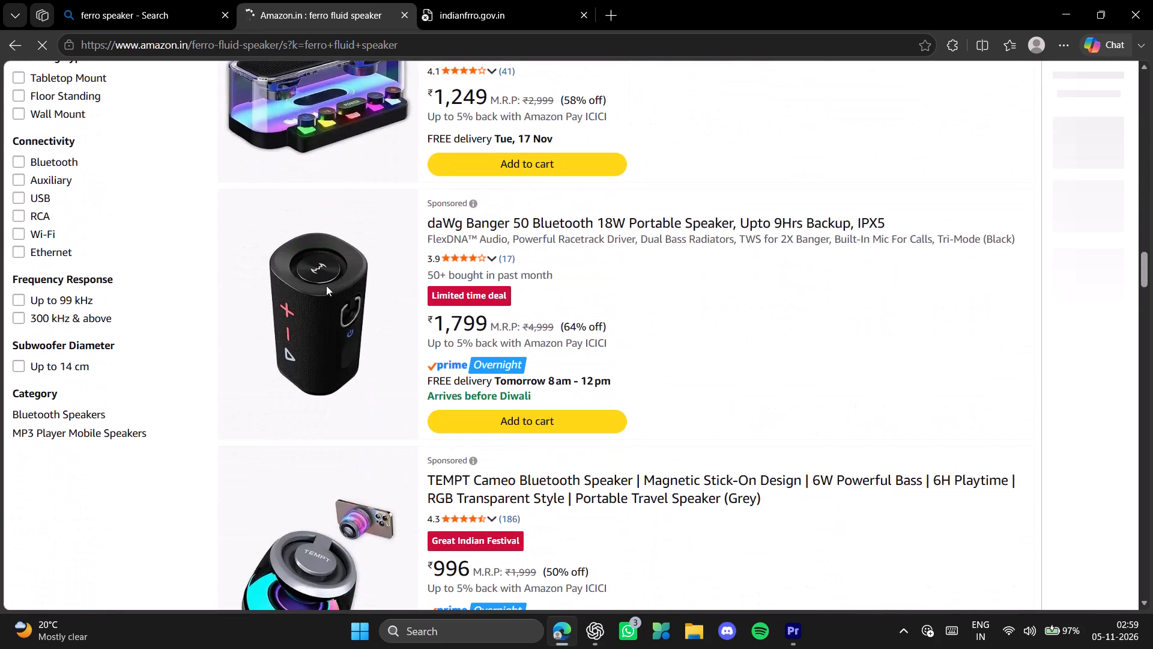
{"action": "scroll", "coordinate": [326, 285], "scroll_direction": "down", "scroll_amount": 11}
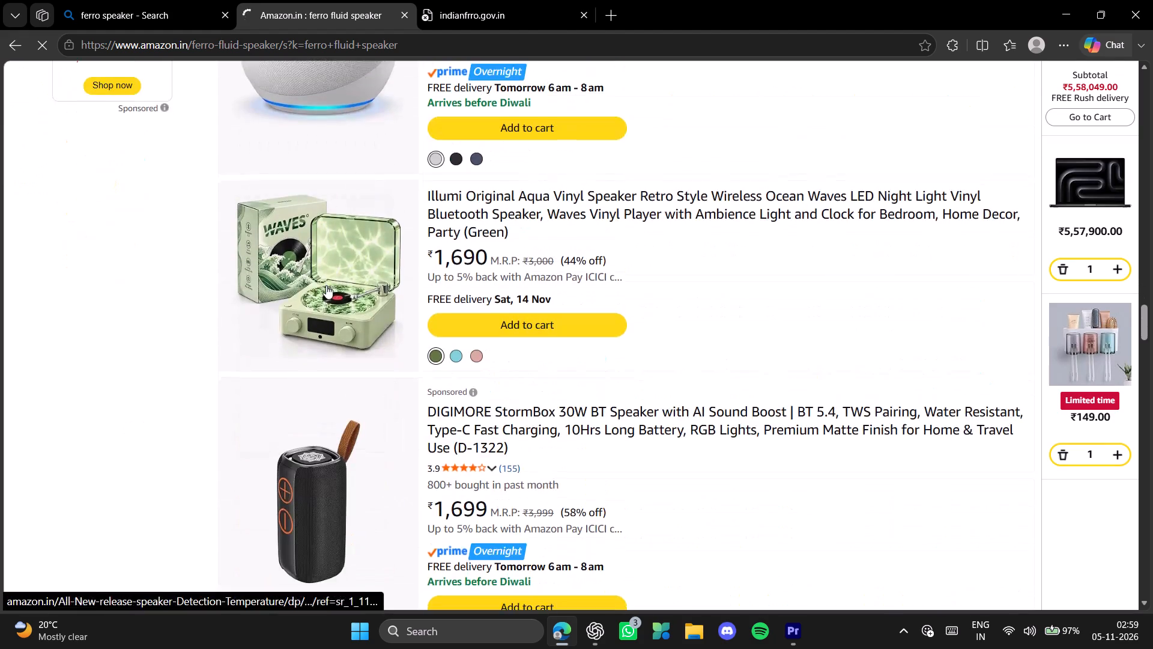
{"action": "scroll", "coordinate": [326, 285], "scroll_direction": "up", "scroll_amount": 5}
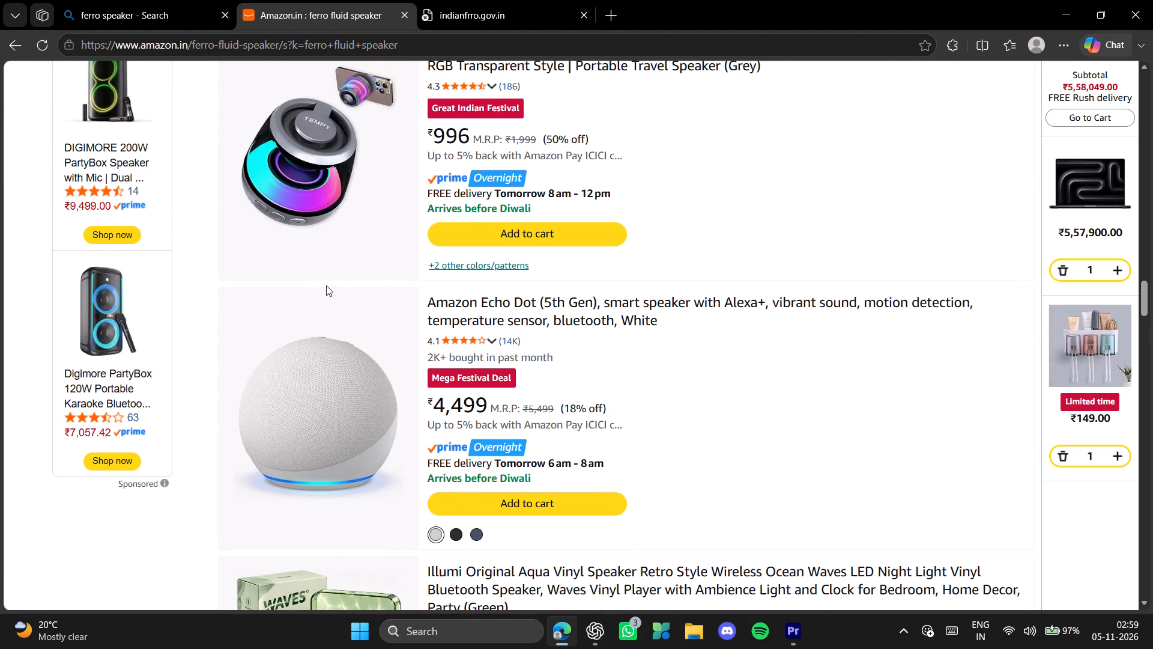
{"action": "scroll", "coordinate": [326, 285], "scroll_direction": "down", "scroll_amount": 1}
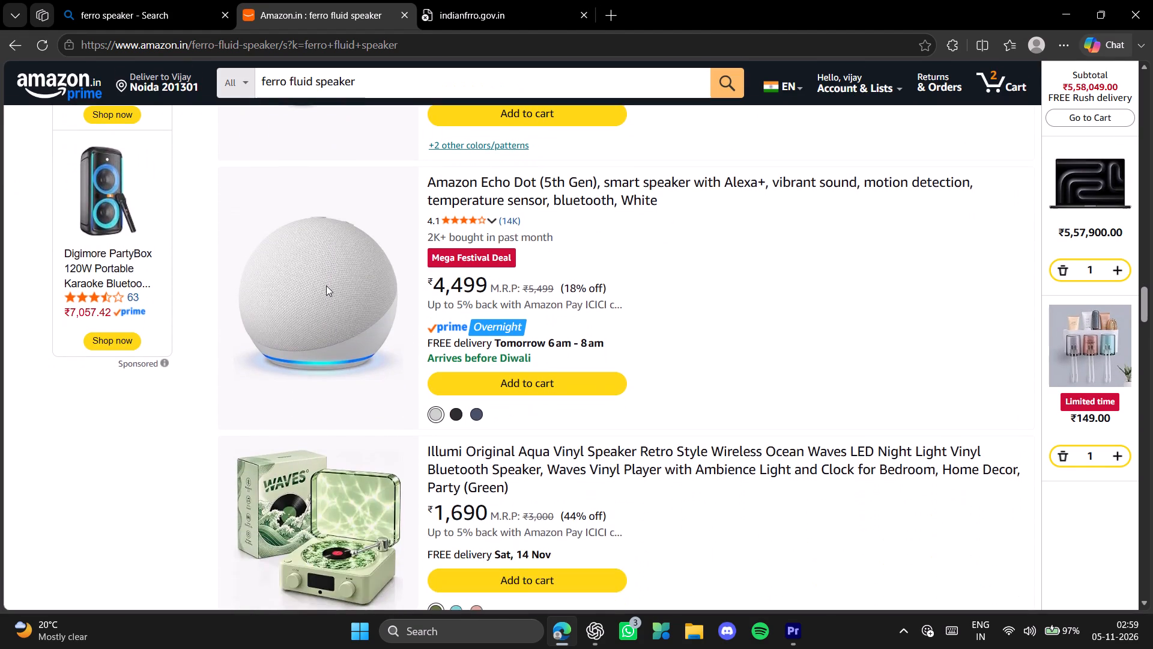
{"action": "scroll", "coordinate": [326, 285], "scroll_direction": "up", "scroll_amount": 1}
{"action": "scroll", "coordinate": [326, 285], "scroll_direction": "down", "scroll_amount": 5}
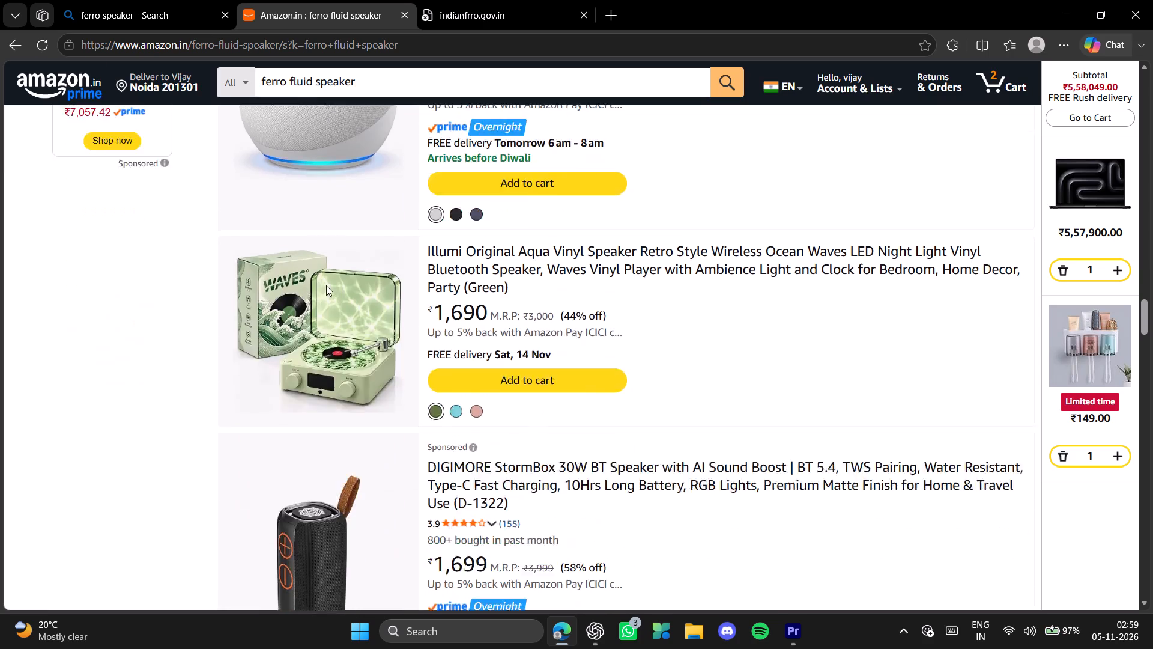
{"action": "scroll", "coordinate": [326, 285], "scroll_direction": "down", "scroll_amount": 16}
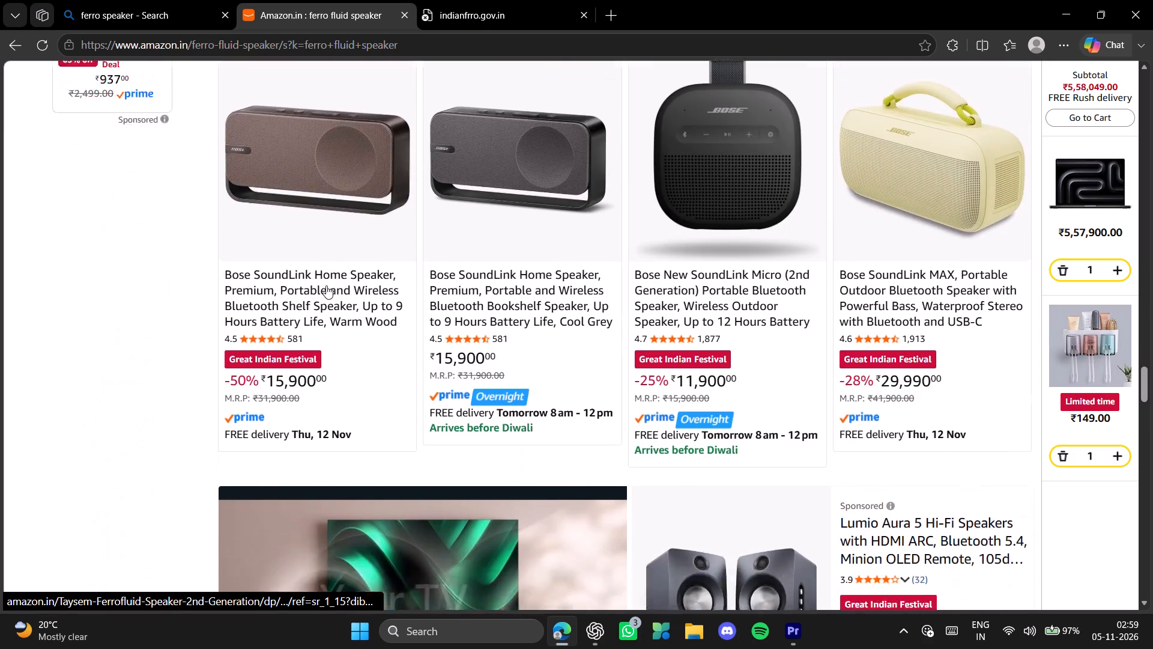
{"action": "scroll", "coordinate": [326, 285], "scroll_direction": "down", "scroll_amount": 9}
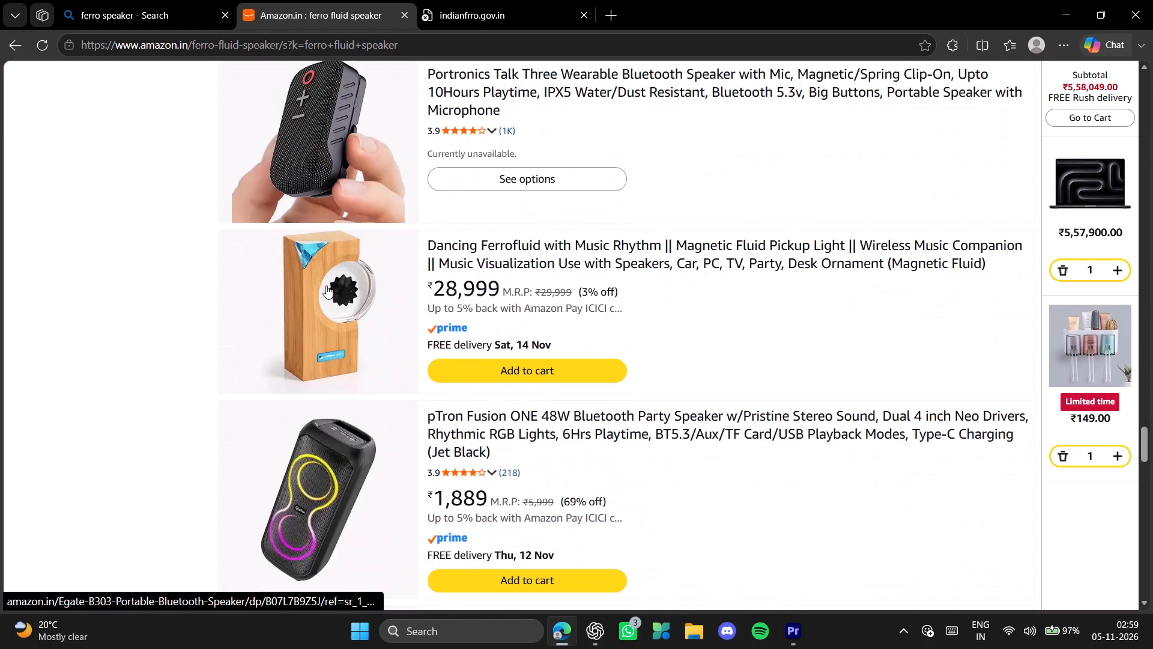
{"action": "scroll", "coordinate": [326, 285], "scroll_direction": "down", "scroll_amount": 15}
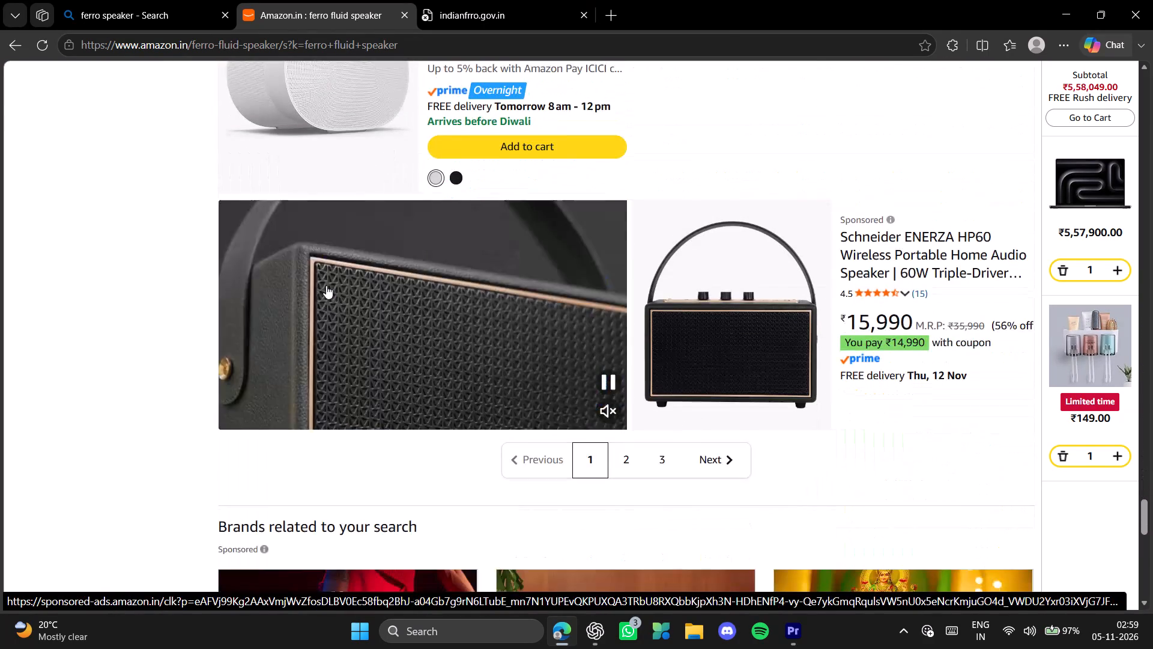
{"action": "scroll", "coordinate": [326, 285], "scroll_direction": "up", "scroll_amount": 5}
{"action": "middle_click", "coordinate": [350, 24]}
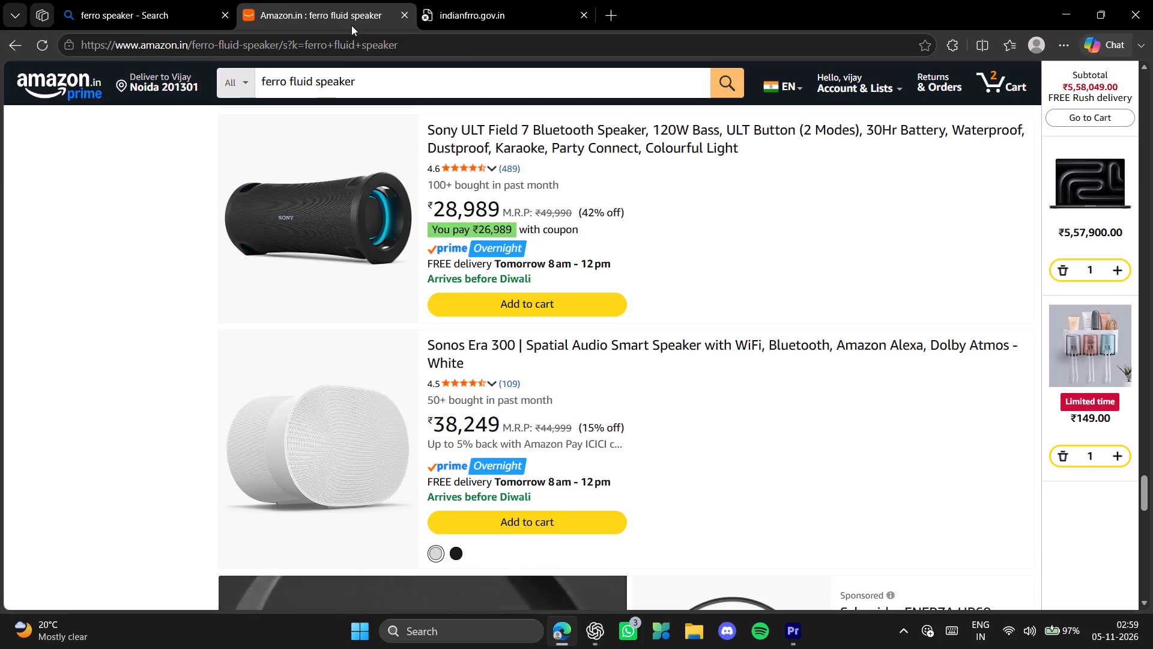
Open the Flipkart "F Ferons Speakers" result from the search, check its products and close the page.
{"action": "scroll", "coordinate": [300, 308], "scroll_direction": "down", "scroll_amount": 9}
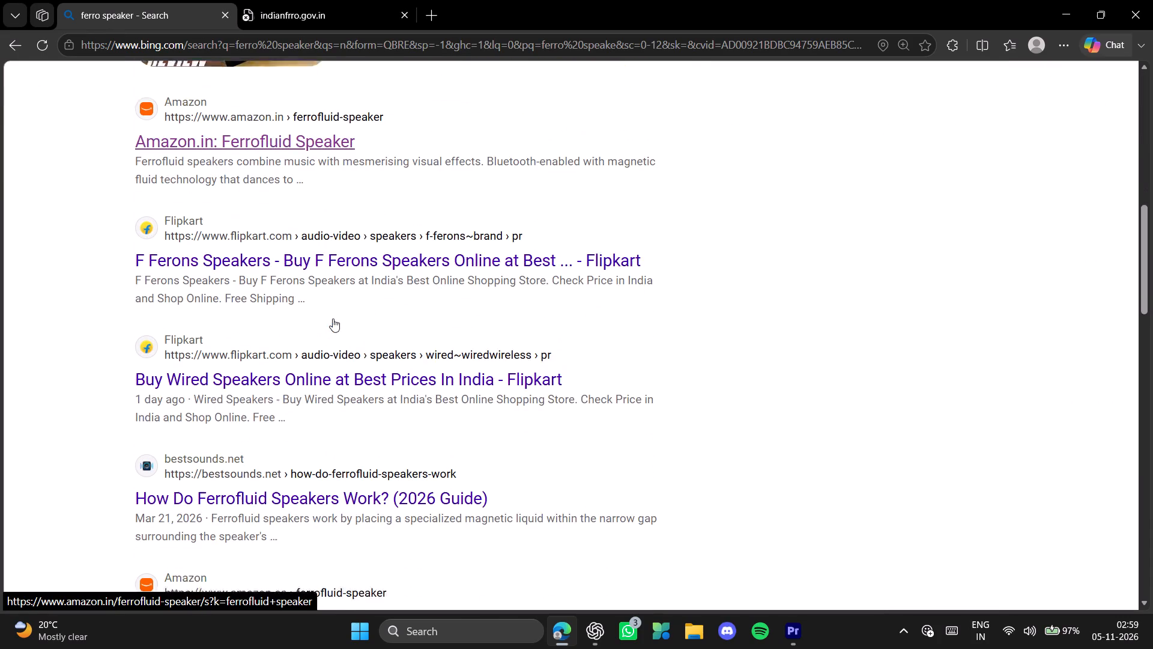
{"action": "left_click", "coordinate": [365, 255]}
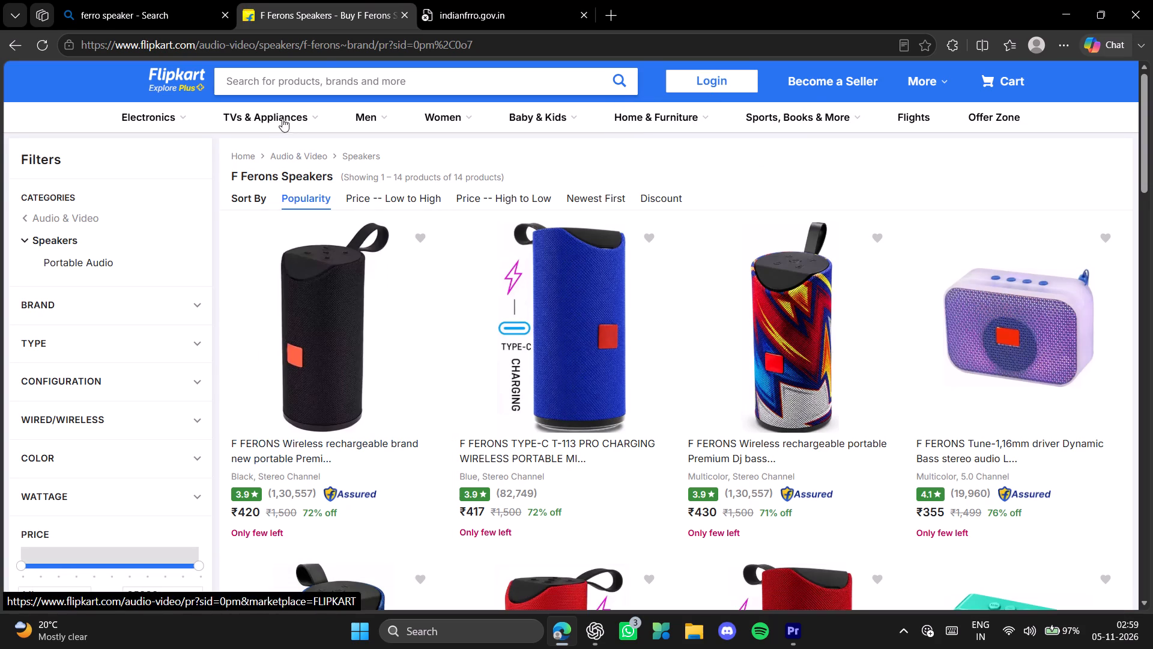
{"action": "middle_click", "coordinate": [357, 2]}
Open the eBay "25+ Ferro Fluid Speaker for sale" result, browse its listings, close it and look over the remaining results.
{"action": "scroll", "coordinate": [352, 278], "scroll_direction": "down", "scroll_amount": 2}
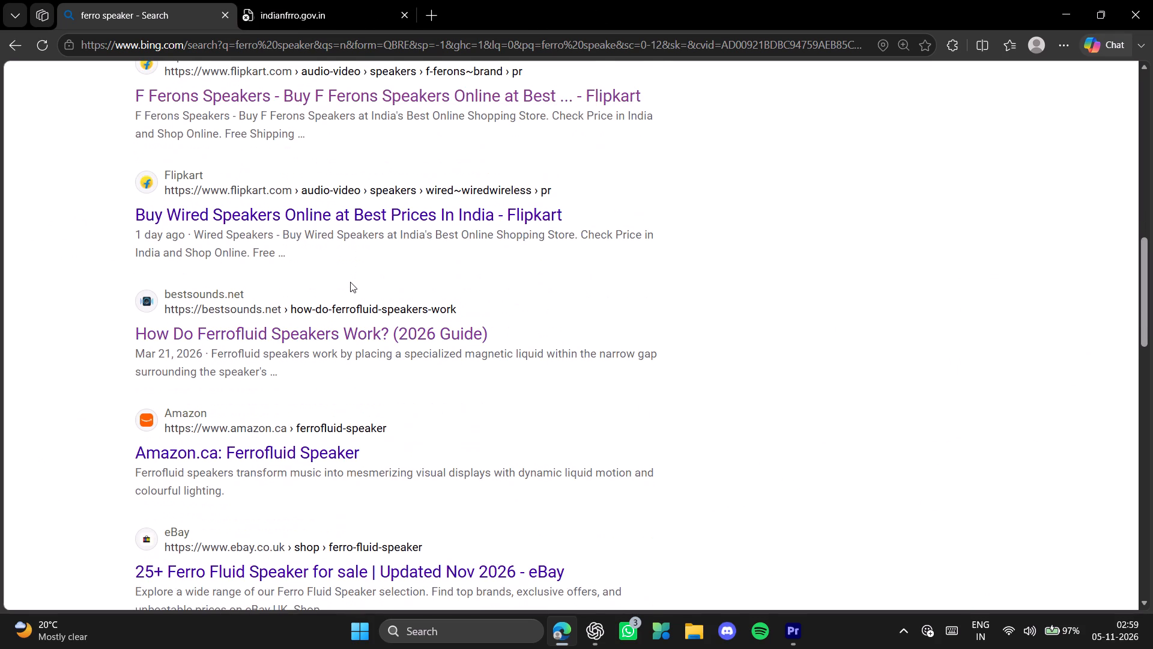
{"action": "scroll", "coordinate": [382, 309], "scroll_direction": "down", "scroll_amount": 2}
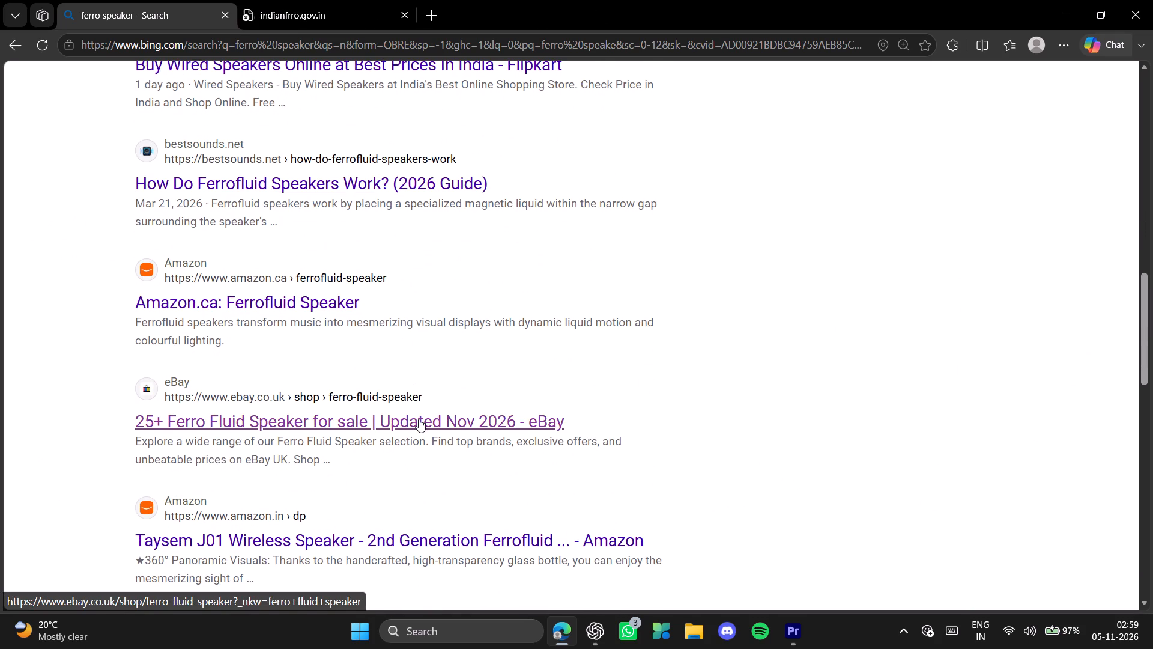
{"action": "left_click", "coordinate": [419, 419]}
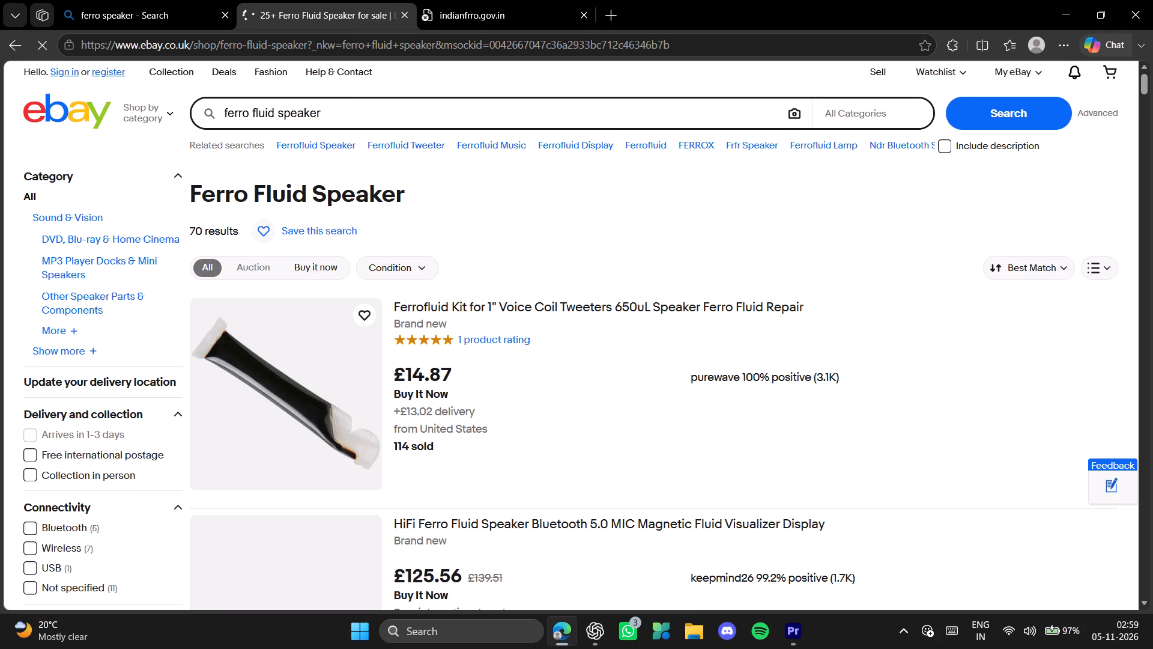
{"action": "scroll", "coordinate": [361, 379], "scroll_direction": "down", "scroll_amount": 5}
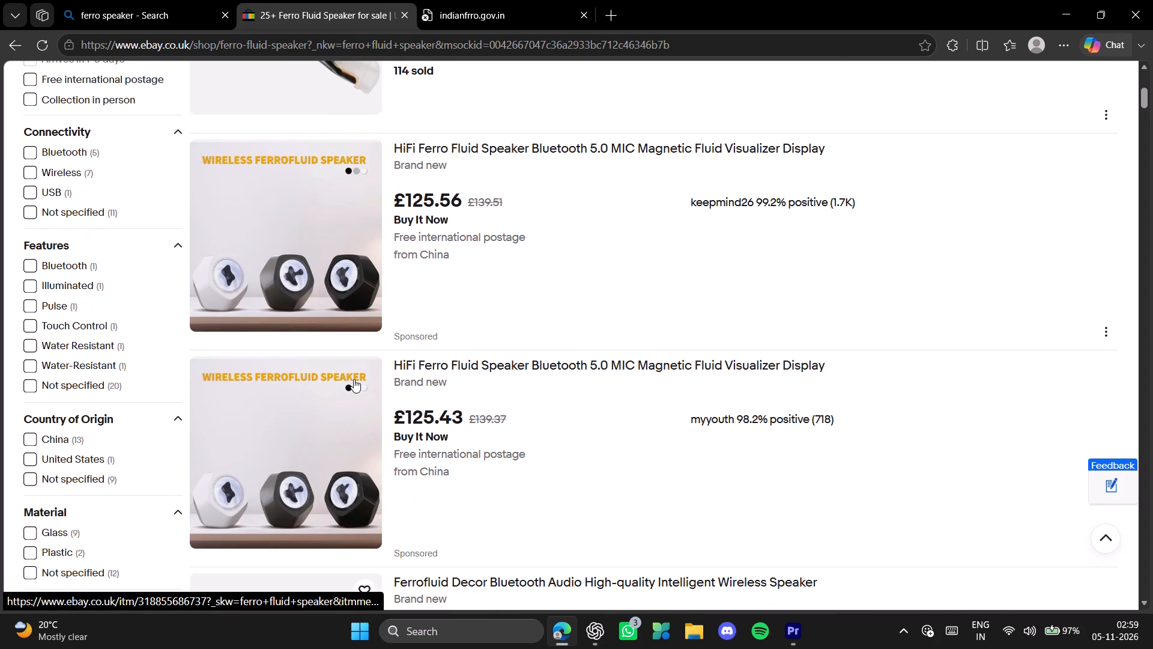
{"action": "scroll", "coordinate": [354, 379], "scroll_direction": "down", "scroll_amount": 4}
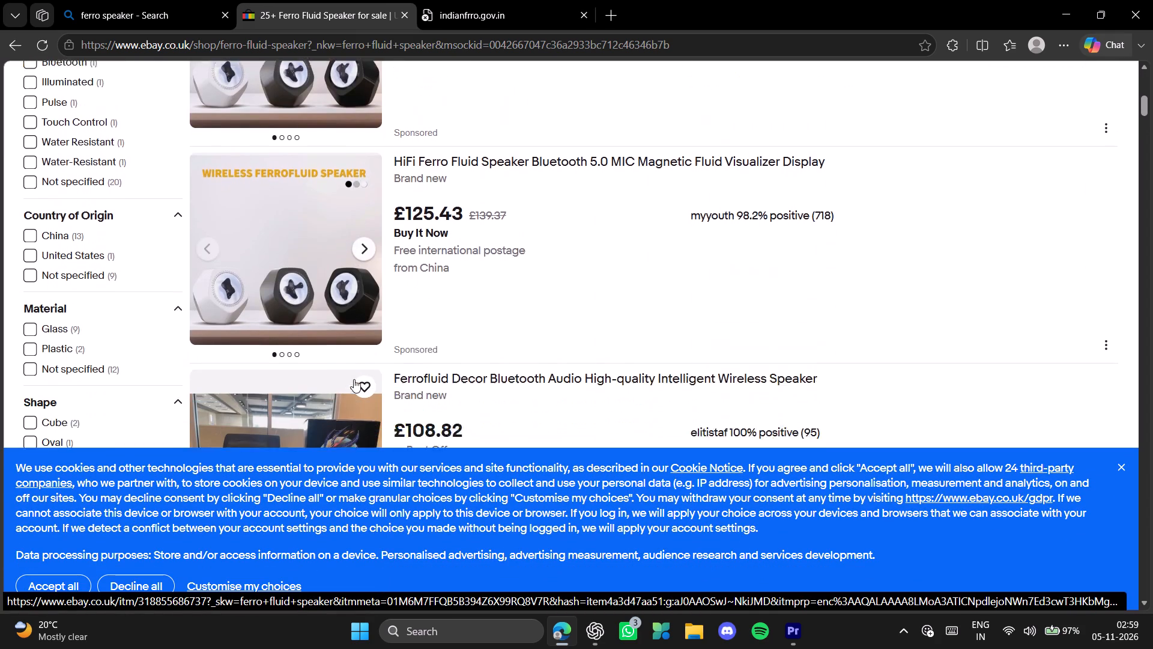
{"action": "scroll", "coordinate": [354, 379], "scroll_direction": "down", "scroll_amount": 11}
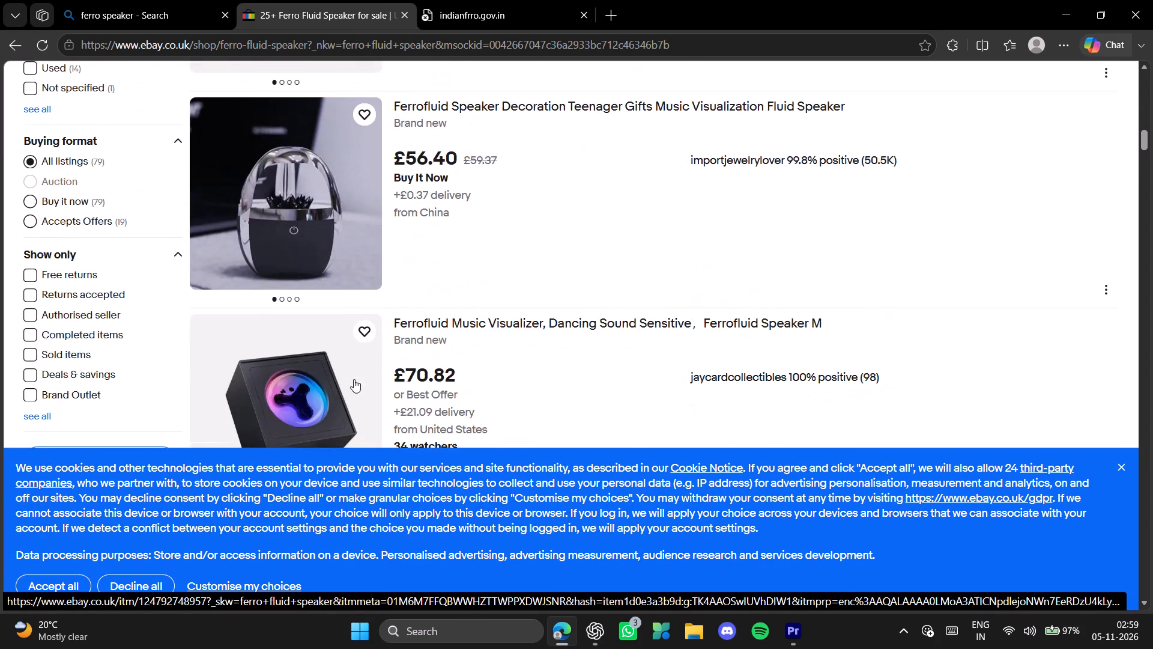
{"action": "scroll", "coordinate": [354, 379], "scroll_direction": "down", "scroll_amount": 10}
{"action": "middle_click", "coordinate": [337, 8]}
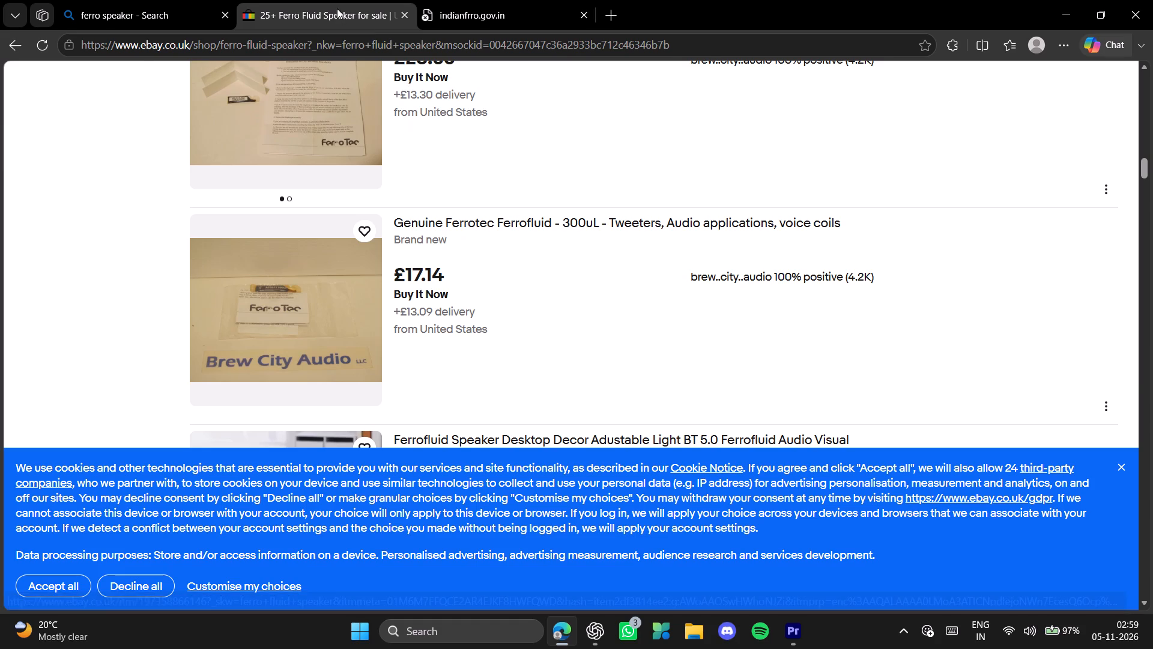
{"action": "scroll", "coordinate": [516, 346], "scroll_direction": "down", "scroll_amount": 3}
{"action": "scroll", "coordinate": [569, 435], "scroll_direction": "down", "scroll_amount": 1}
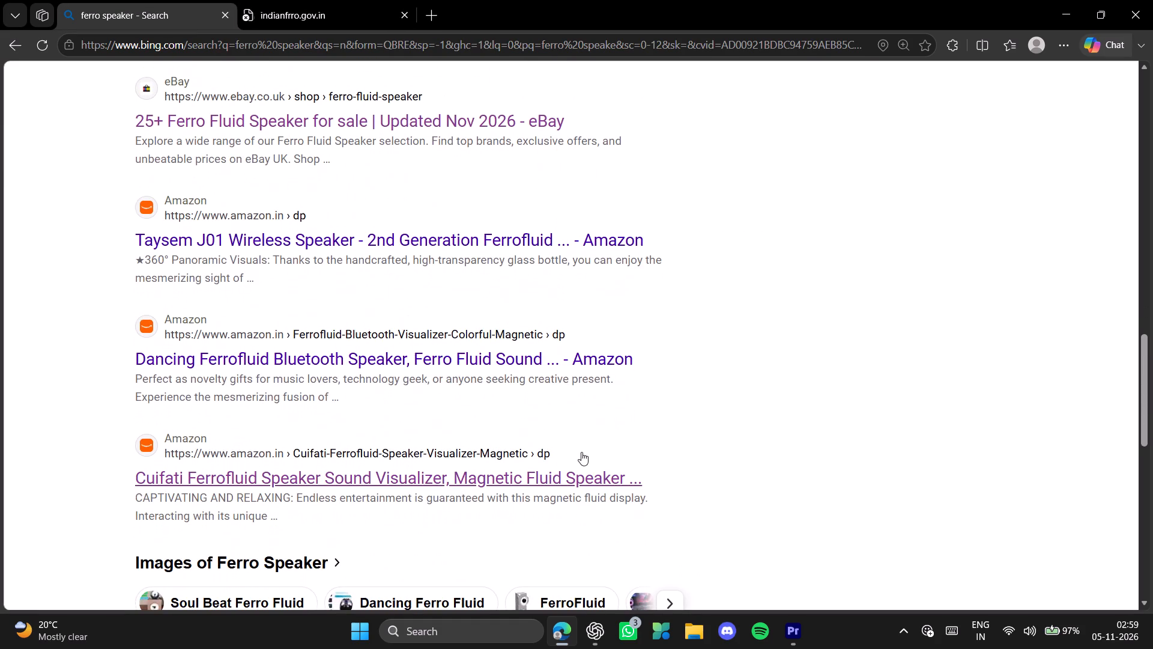
Switch to Premiere and play the Meet FERRO sequence from its beginning to review the opening shots.
{"action": "left_click", "coordinate": [787, 623]}
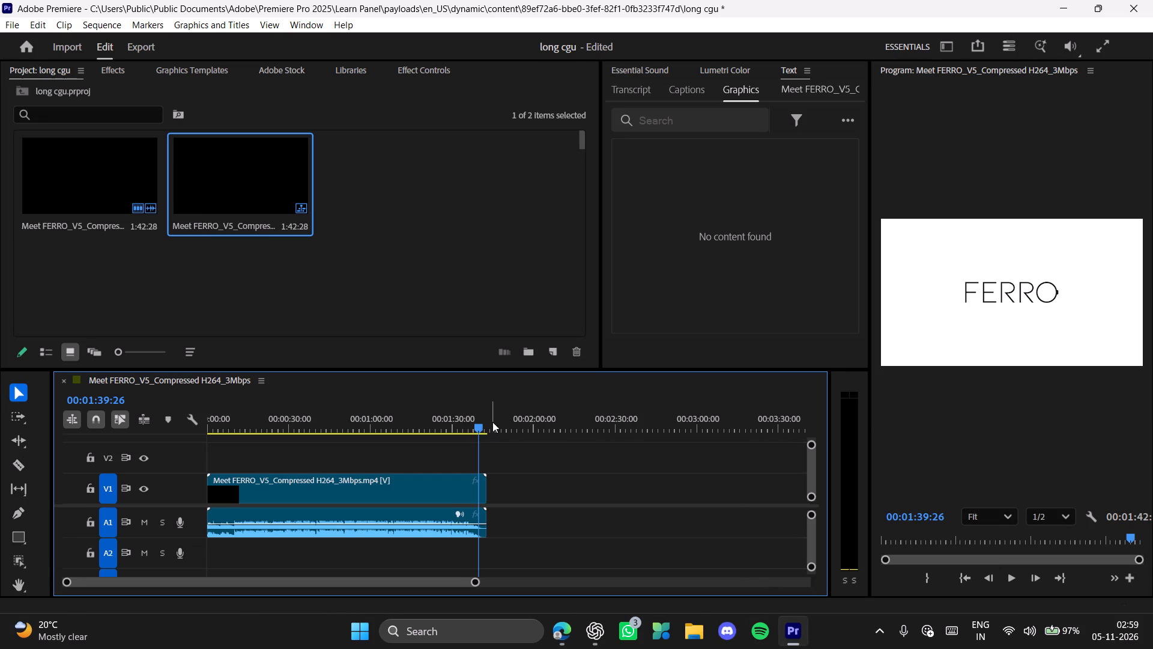
{"action": "left_click_drag", "start_coordinate": [476, 422], "coordinate": [178, 452]}
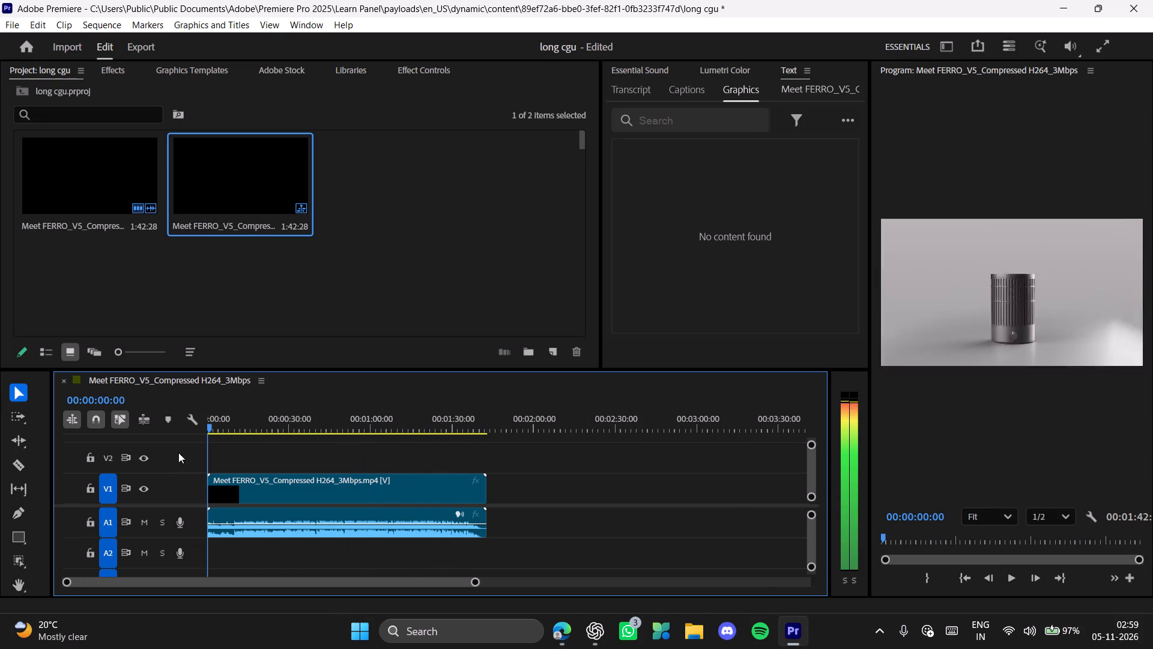
{"action": "left_click_drag", "start_coordinate": [178, 452], "coordinate": [168, 454]}
{"action": "key", "text": "space"}
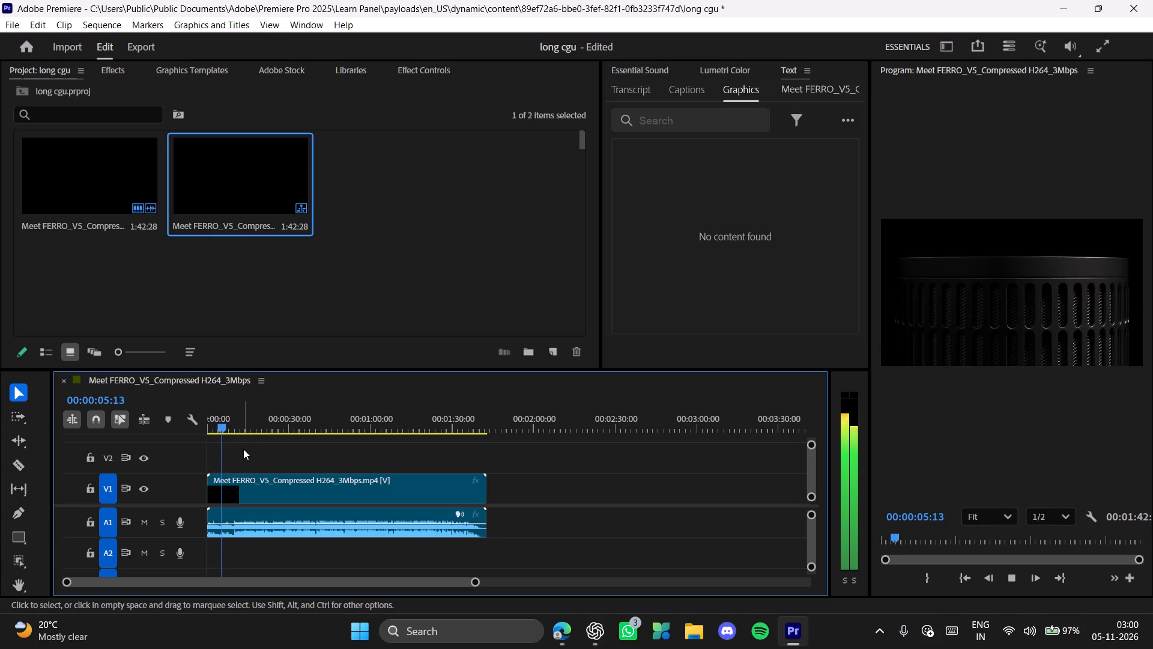
{"action": "left_click", "coordinate": [120, 205]}
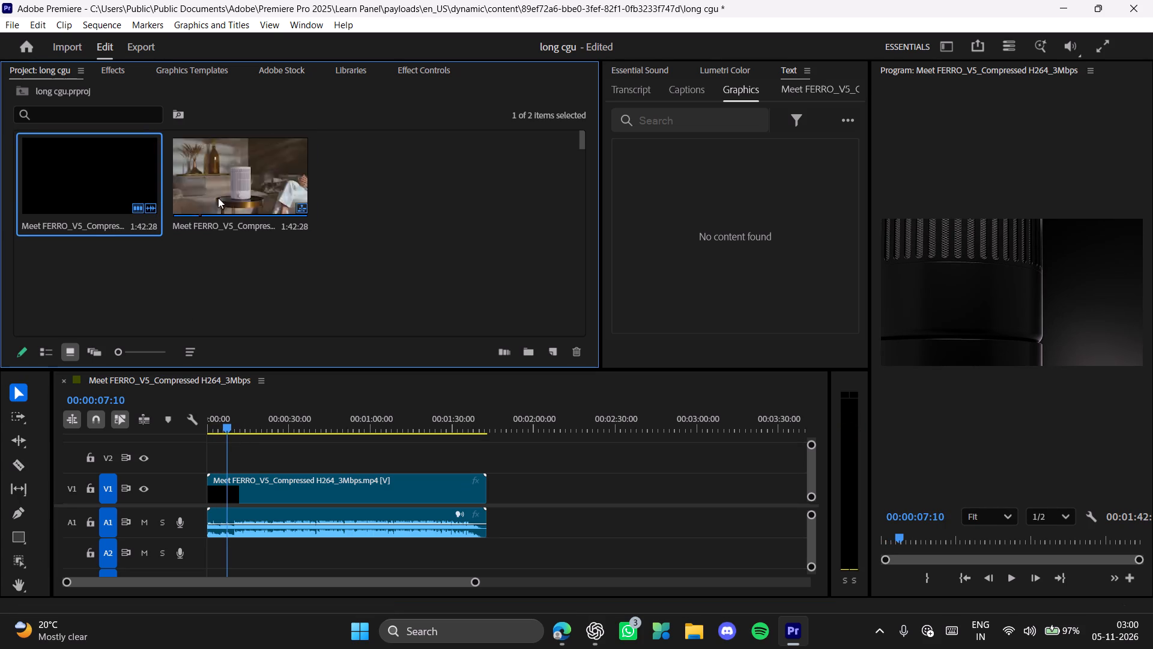
{"action": "left_click", "coordinate": [309, 286]}
{"action": "key", "text": "space"}
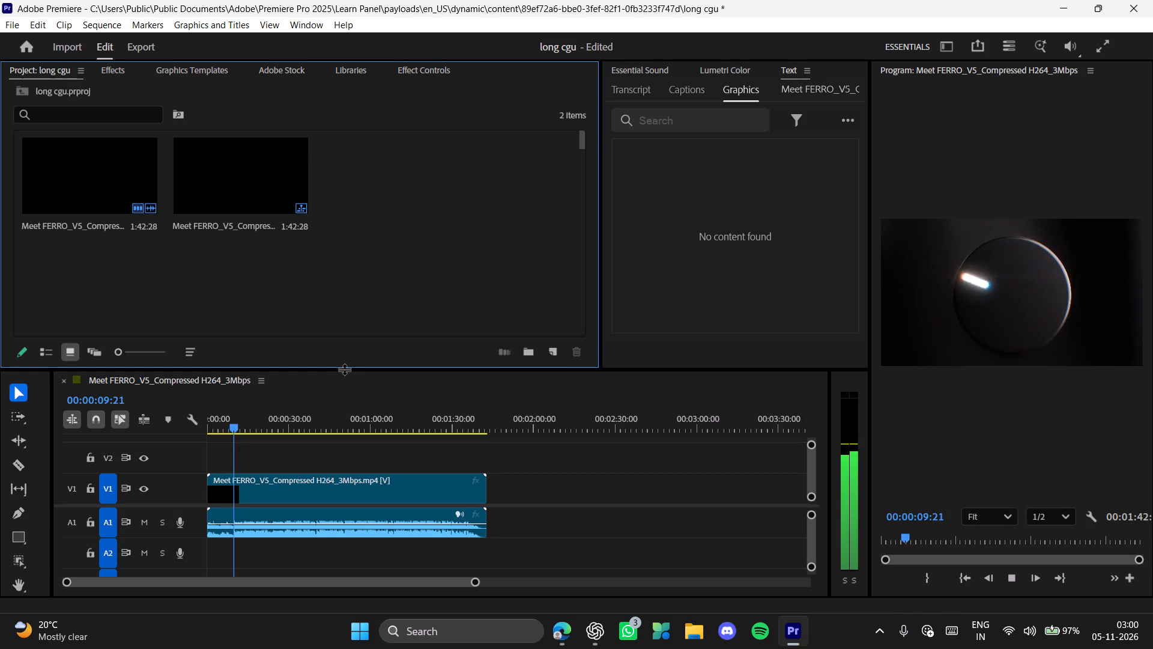
{"action": "key", "text": "space"}
{"action": "key", "text": "space"}
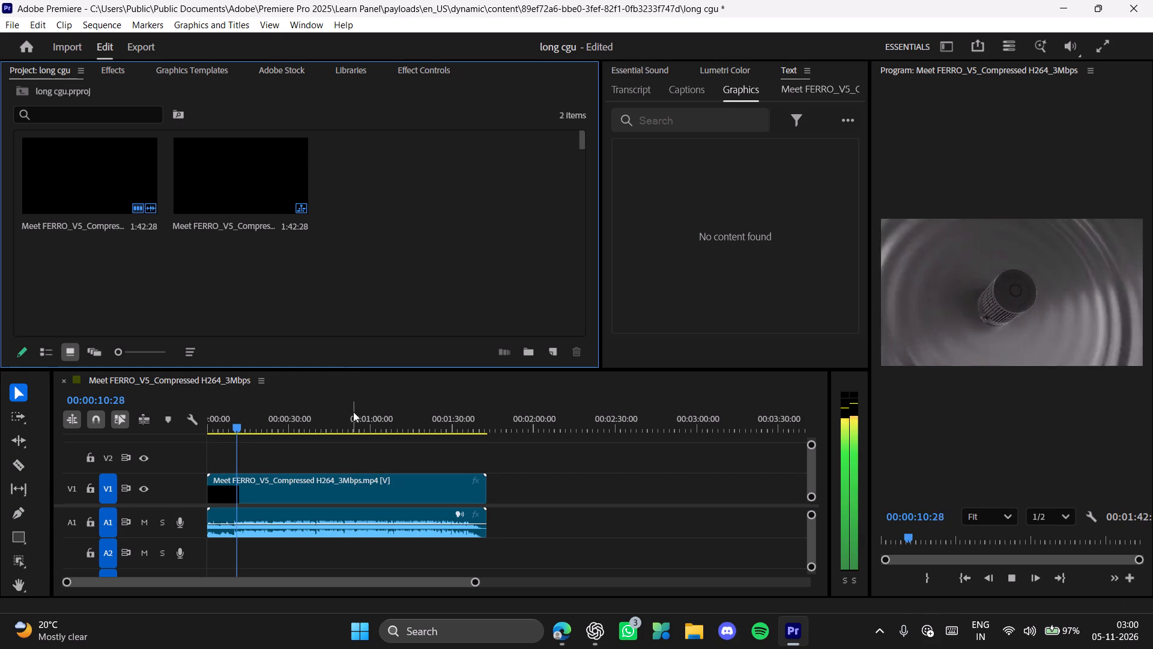
Park the playhead at 00:01:36:01, on the blank white frame just before the FERRO logo animation starts drawing.
{"action": "left_click_drag", "start_coordinate": [262, 425], "coordinate": [486, 443]}
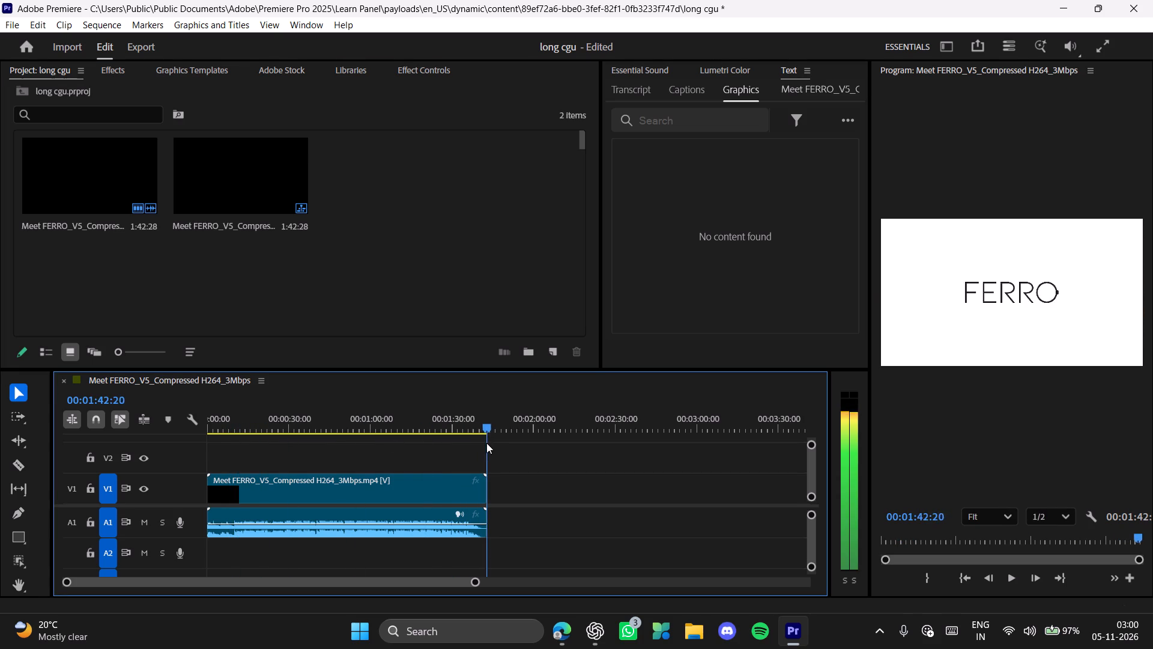
{"action": "left_click_drag", "start_coordinate": [486, 443], "coordinate": [470, 443]}
{"action": "key", "text": "space"}
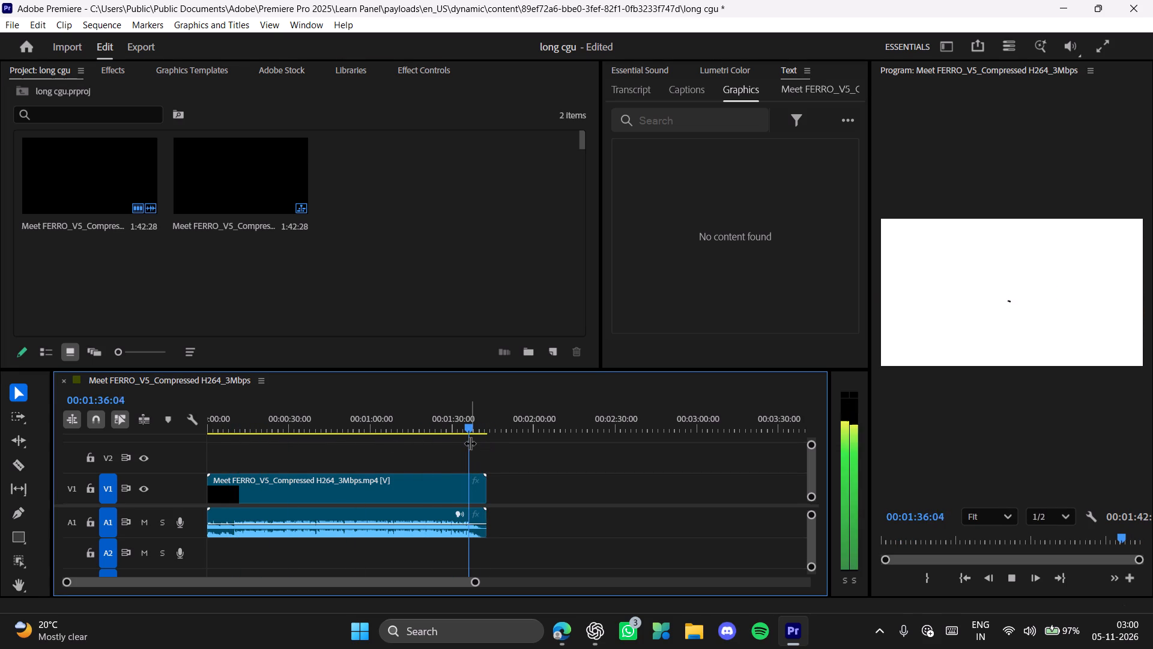
{"action": "key", "text": "space"}
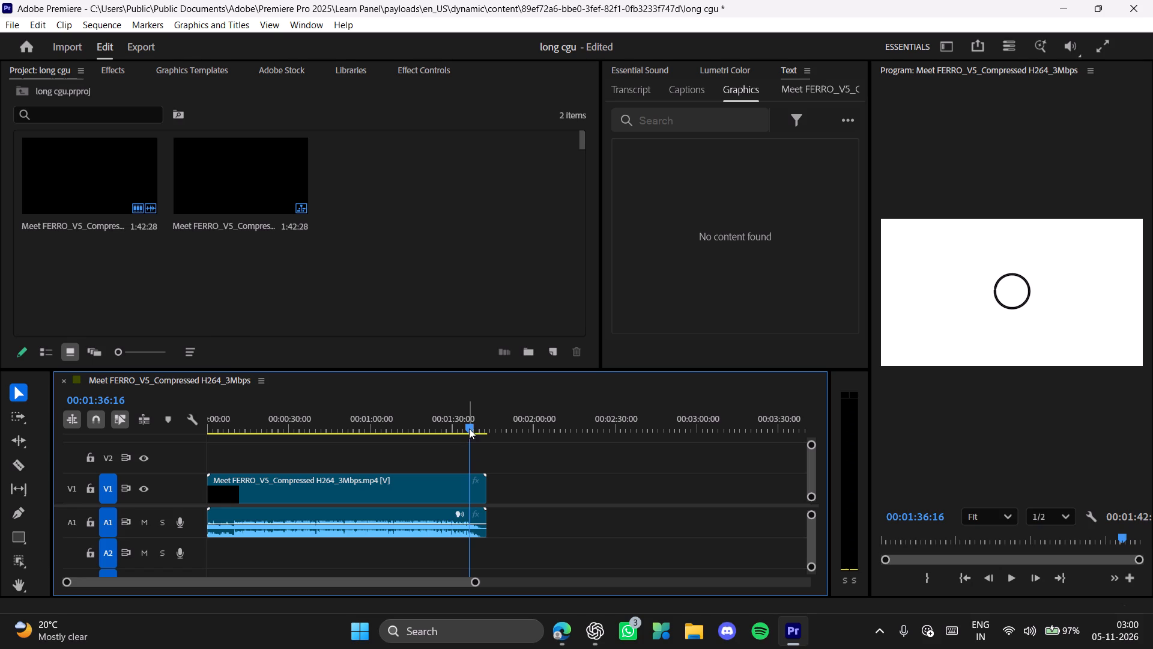
{"action": "left_click", "coordinate": [471, 422]}
{"action": "key", "text": "Right"}
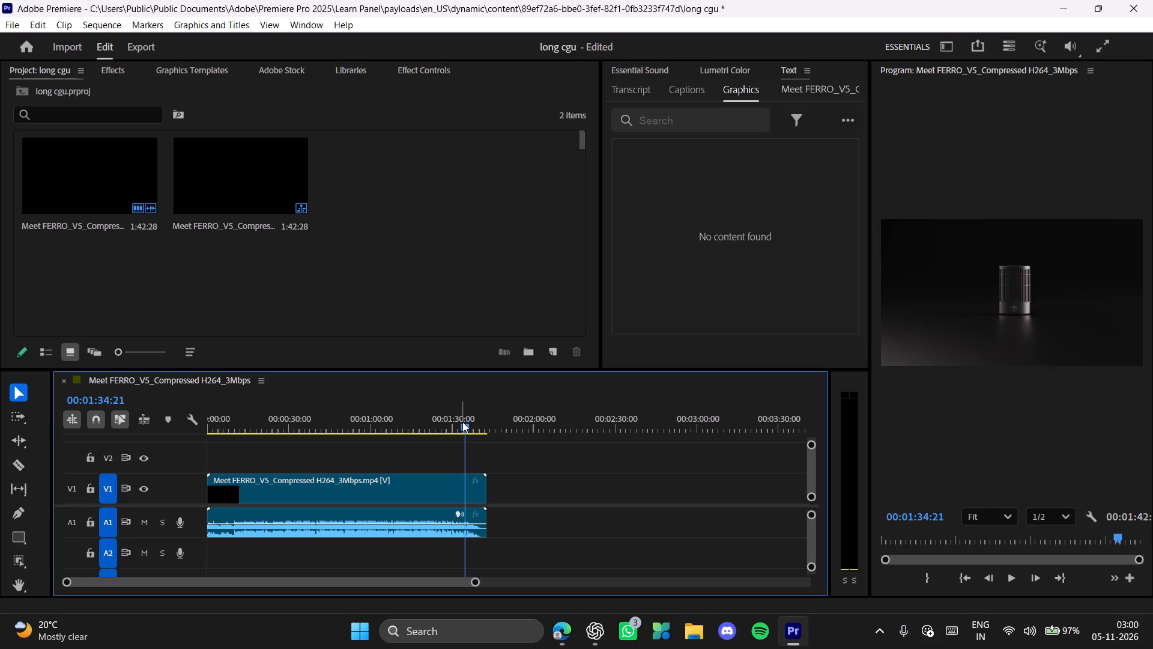
{"action": "key", "text": "Right"}
{"action": "key", "text": "Right"}
{"action": "key", "text": "Right"}
{"action": "key", "text": "Right"}
{"action": "key", "text": "Right"}
{"action": "key", "text": "Right"}
{"action": "key", "text": "Right"}
{"action": "key", "text": "Right"}
{"action": "key", "text": "Right"}
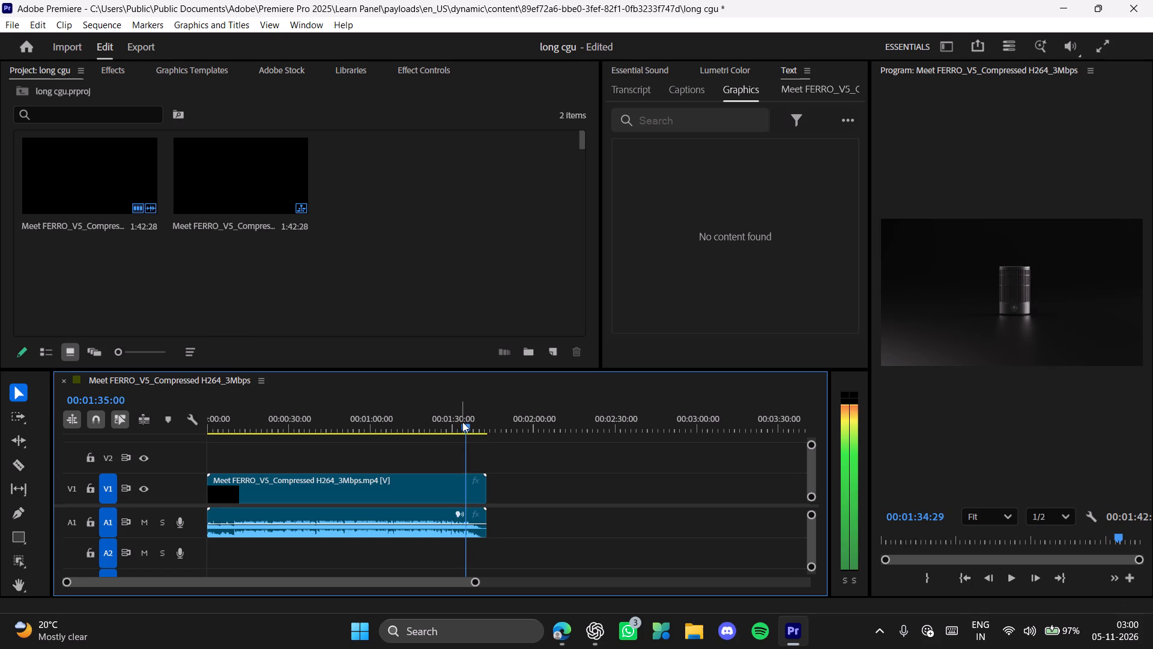
{"action": "key", "text": "Right"}
{"action": "key", "text": "Right"}
{"action": "key", "text": "Right"}
{"action": "key", "text": "Right"}
{"action": "key", "text": "Right"}
{"action": "key", "text": "Right"}
{"action": "key", "text": "Right"}
{"action": "key", "text": "Right"}
{"action": "key", "text": "Right"}
{"action": "key", "text": "Right"}
{"action": "key", "text": "Right"}
{"action": "key", "text": "Right"}
{"action": "key", "text": "Right"}
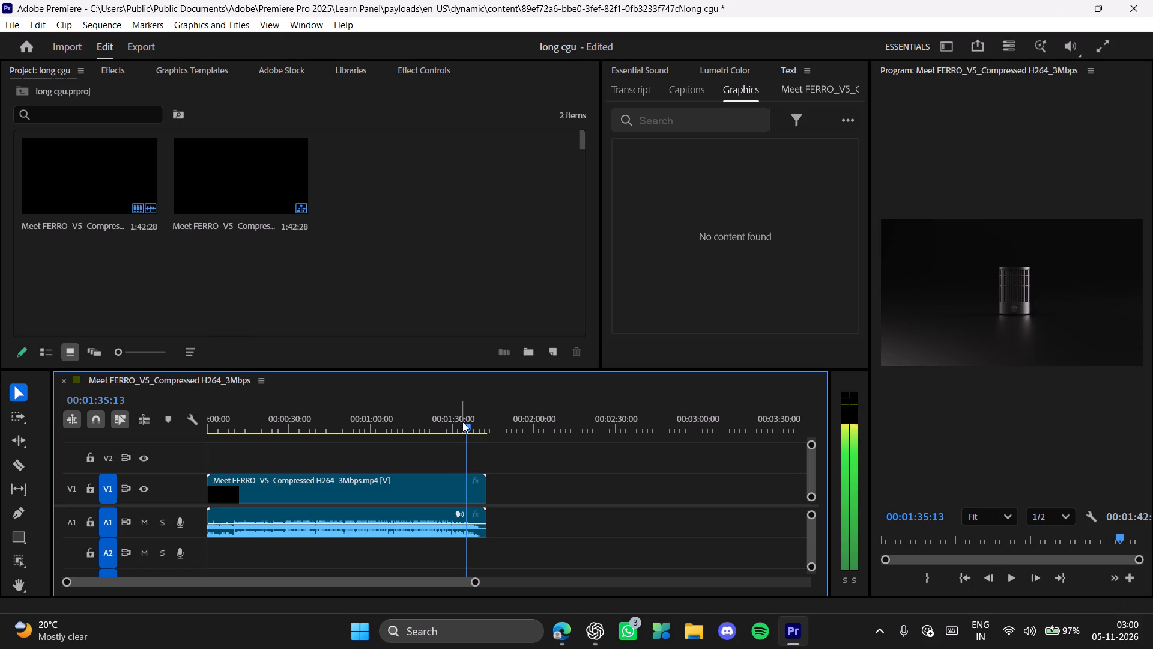
{"action": "key", "text": "Right"}
{"action": "key", "text": "Right"}
{"action": "key", "text": "Right"}
{"action": "key", "text": "Right"}
{"action": "key", "text": "Right"}
{"action": "key", "text": "Right"}
{"action": "key", "text": "Right"}
{"action": "key", "text": "Right"}
{"action": "key", "text": "Right"}
{"action": "key", "text": "Right"}
{"action": "key", "text": "Right"}
{"action": "key", "text": "Right"}
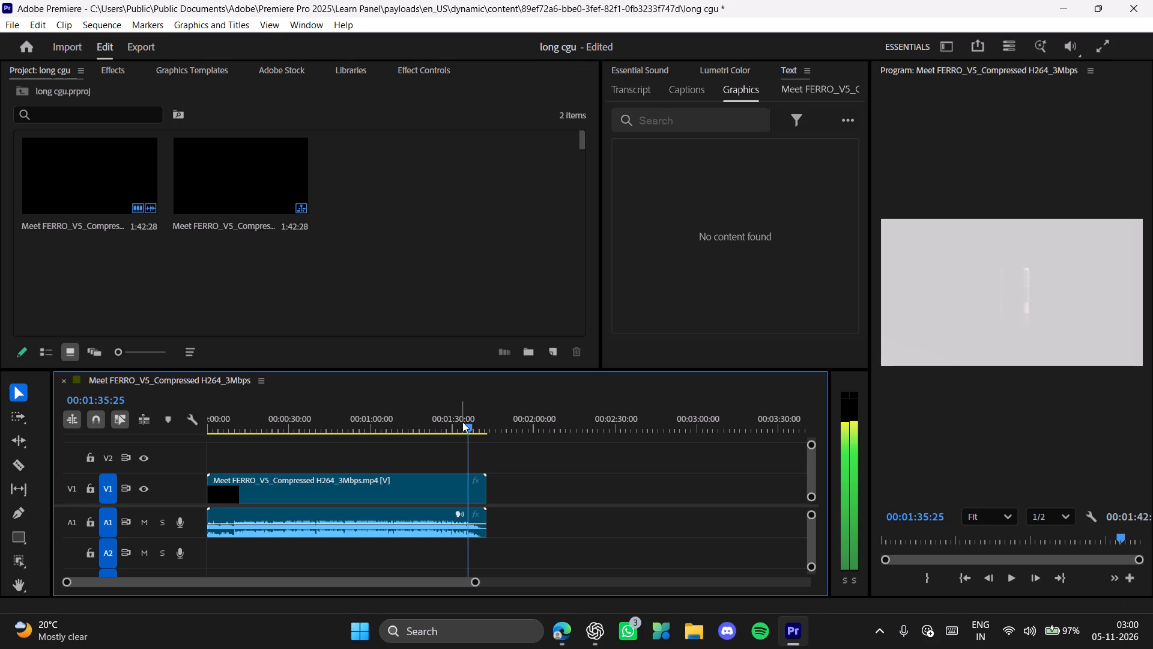
{"action": "key", "text": "Right"}
{"action": "key", "text": "Right"}
{"action": "key", "text": "Right"}
{"action": "key", "text": "Right"}
{"action": "key", "text": "Right"}
{"action": "key", "text": "Right"}
{"action": "key", "text": "Right"}
{"action": "key", "text": "Right"}
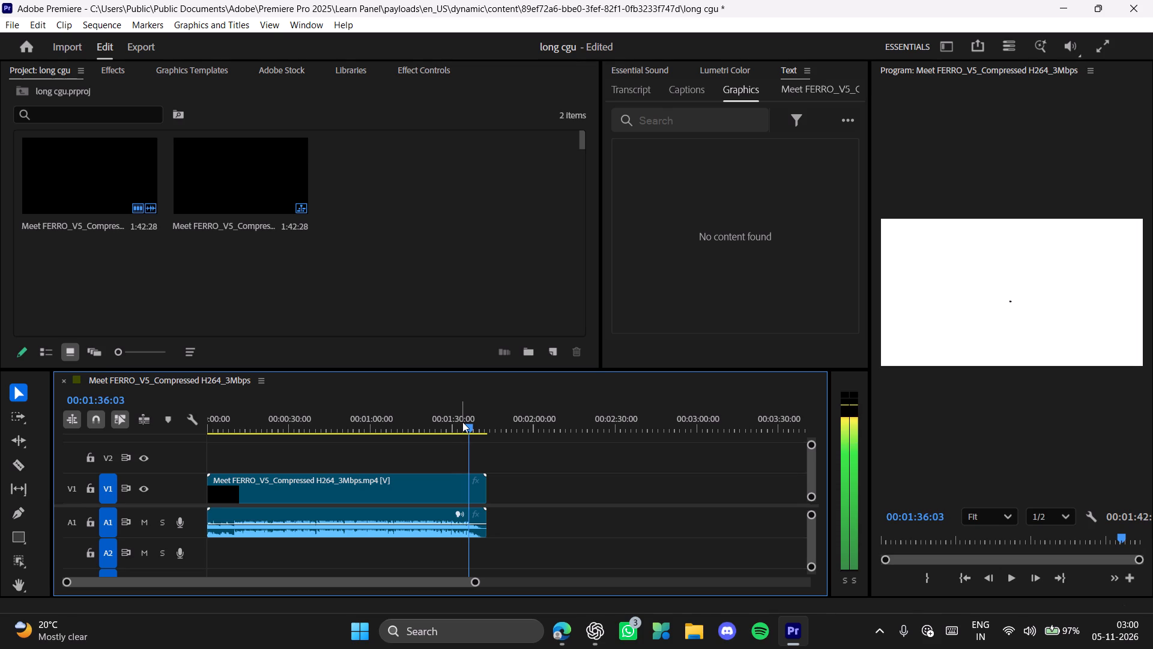
{"action": "key", "text": "Left"}
{"action": "key", "text": "Left"}
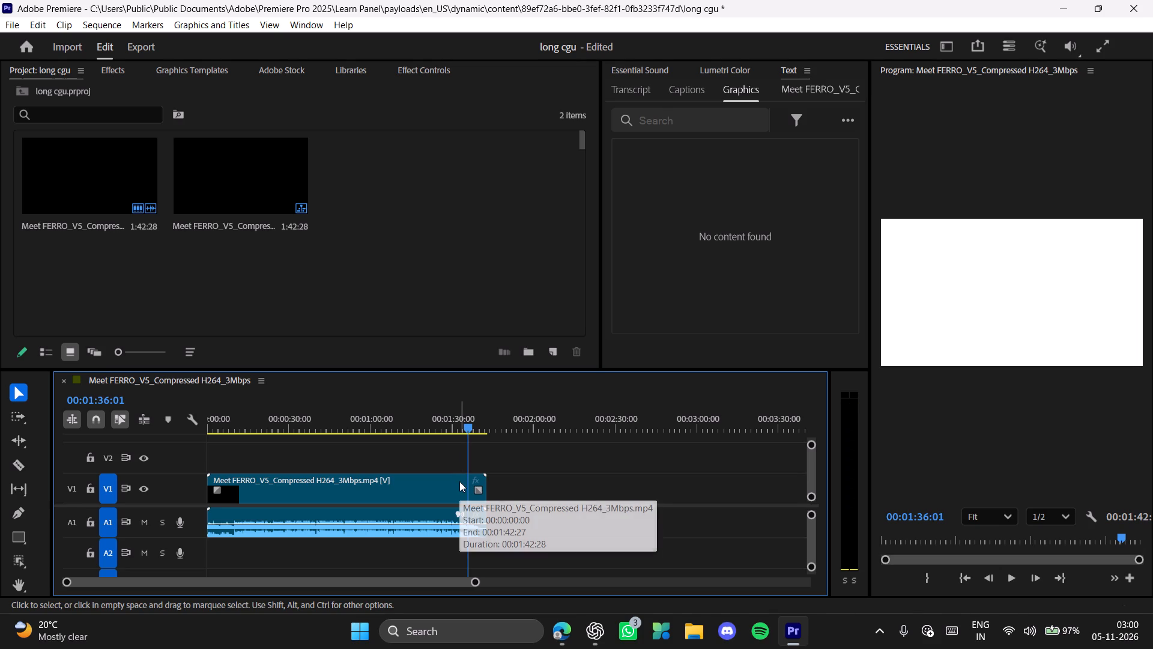
Unlink the Meet FERRO clip's video from its audio in the timeline.
{"action": "key", "text": "c"}
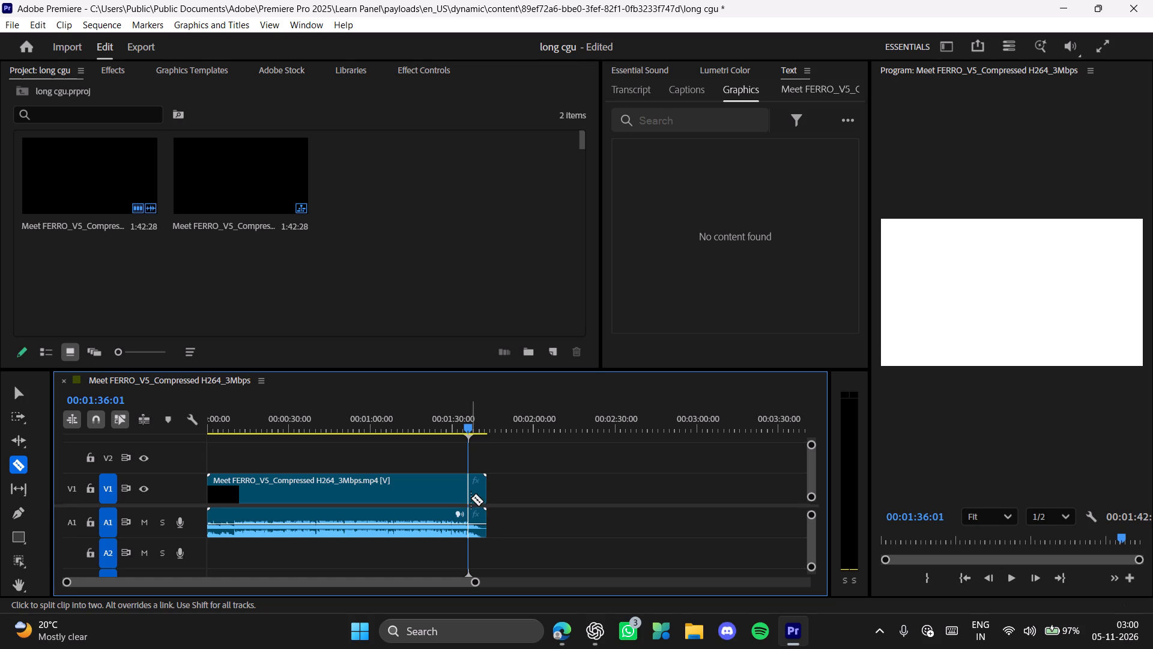
{"action": "key", "text": "v"}
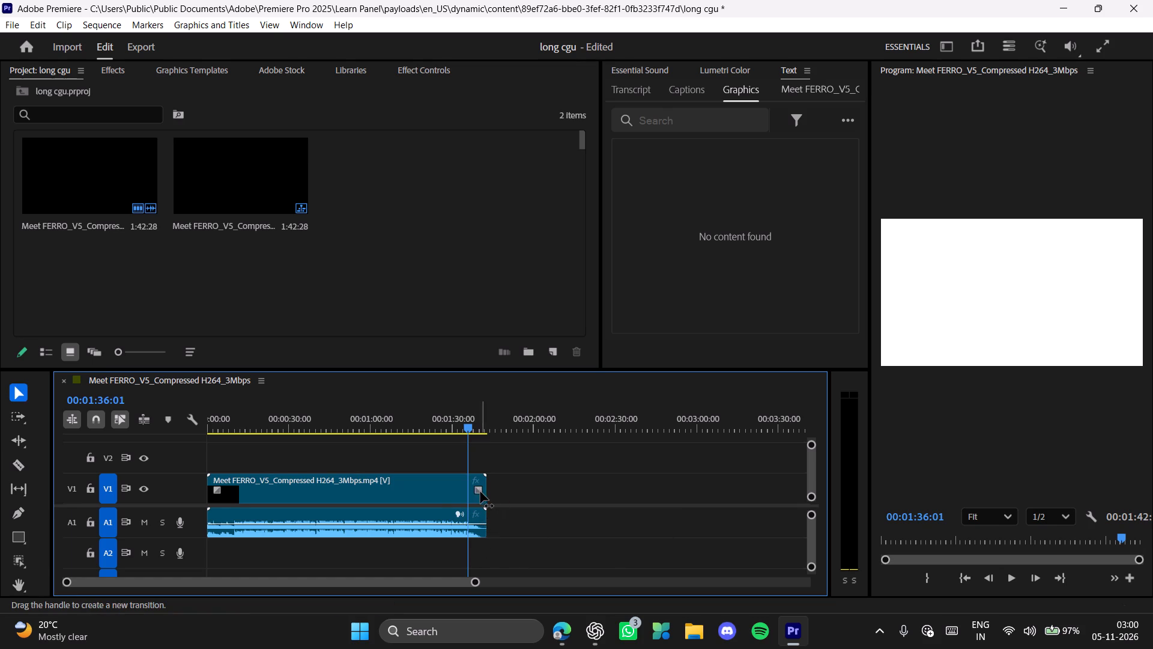
{"action": "left_click", "coordinate": [446, 488]}
{"action": "right_click", "coordinate": [446, 488]}
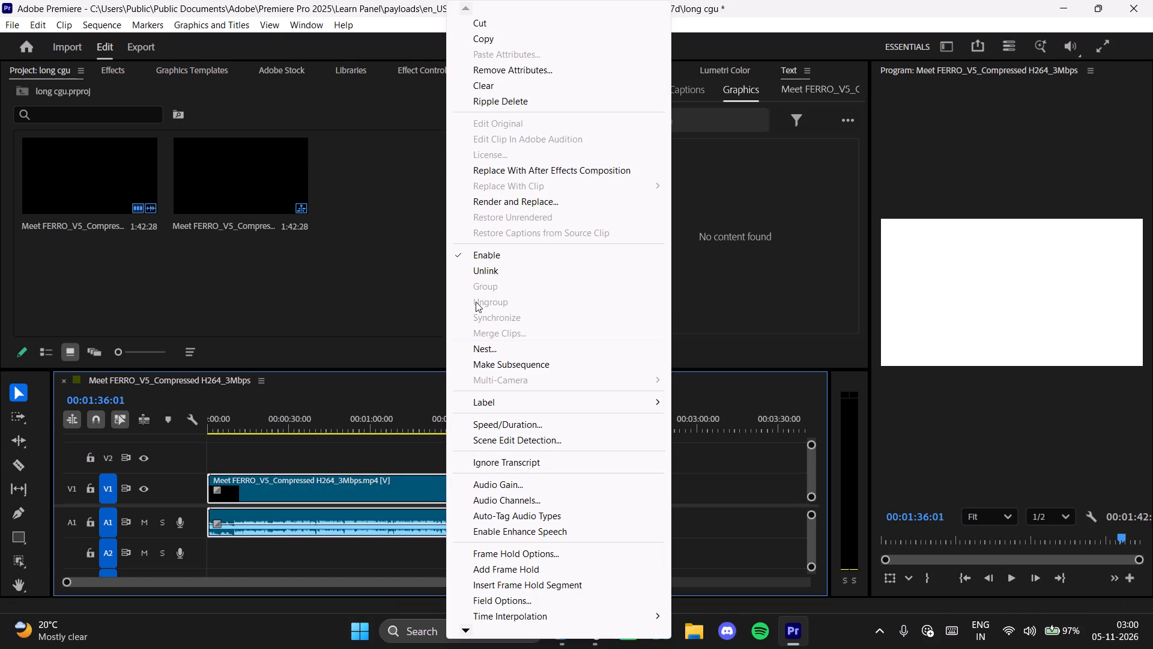
{"action": "left_click", "coordinate": [499, 277]}
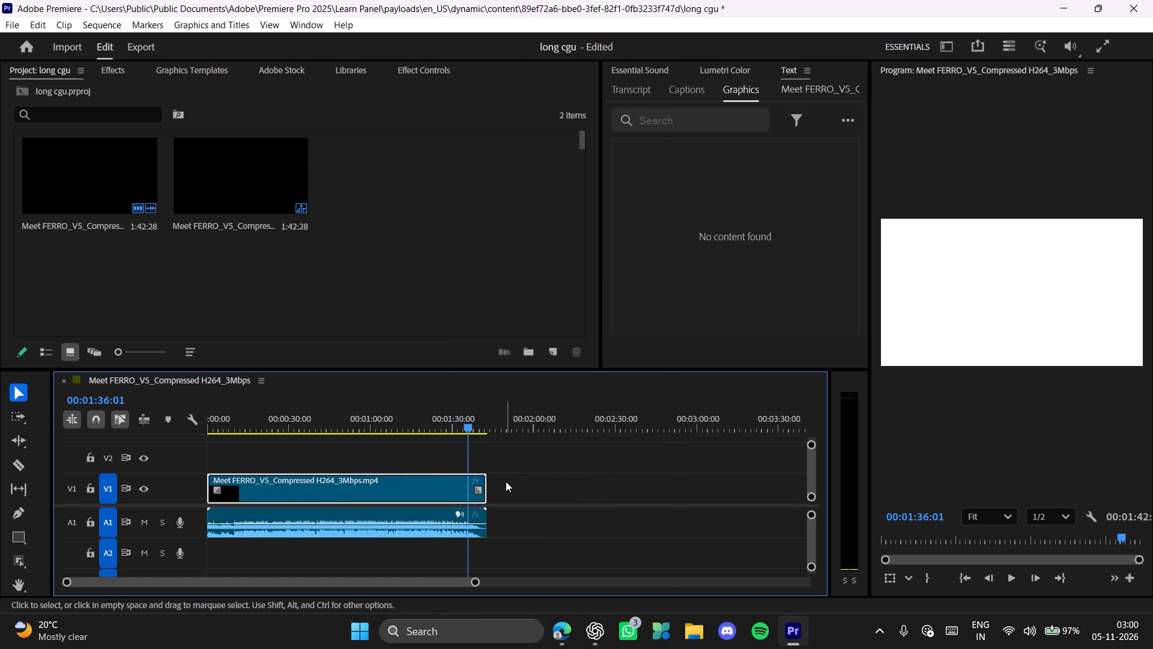
Split the video clip on V1 at 00:01:36:01 with the Razor tool, leaving the A1 audio uncut.
{"action": "key", "text": "v"}
{"action": "key", "text": "c"}
{"action": "left_click", "coordinate": [468, 482]}
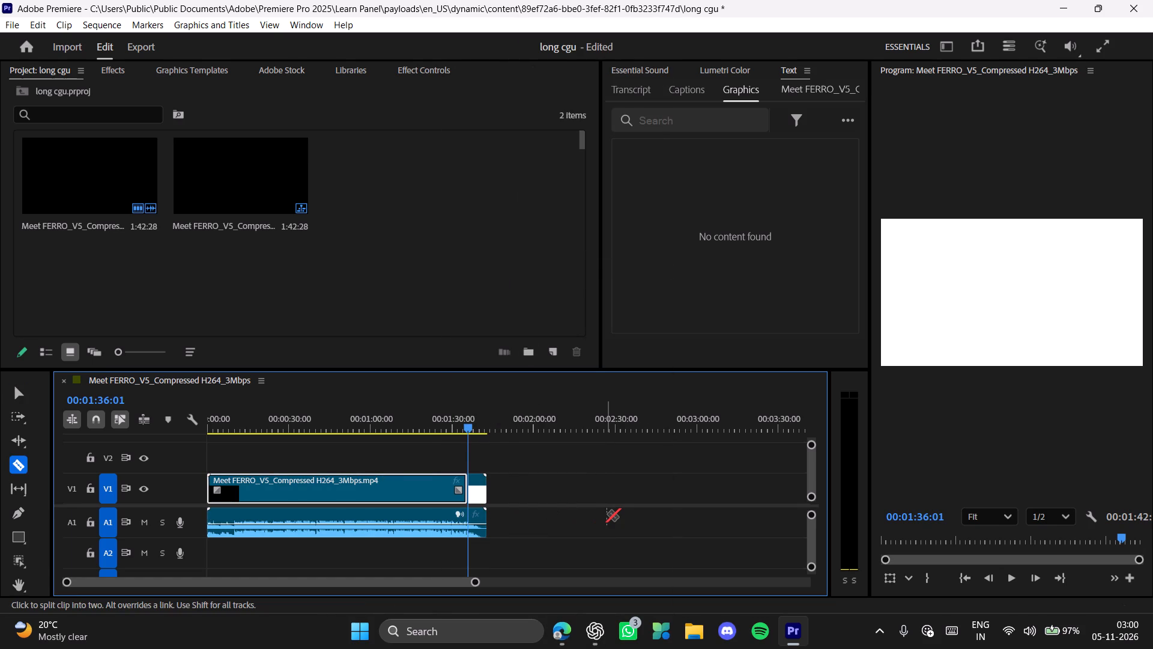
{"action": "key", "text": "v"}
Check the frames around the cut and delete the white logo segment after it from V1.
{"action": "left_click_drag", "start_coordinate": [461, 419], "coordinate": [470, 425]}
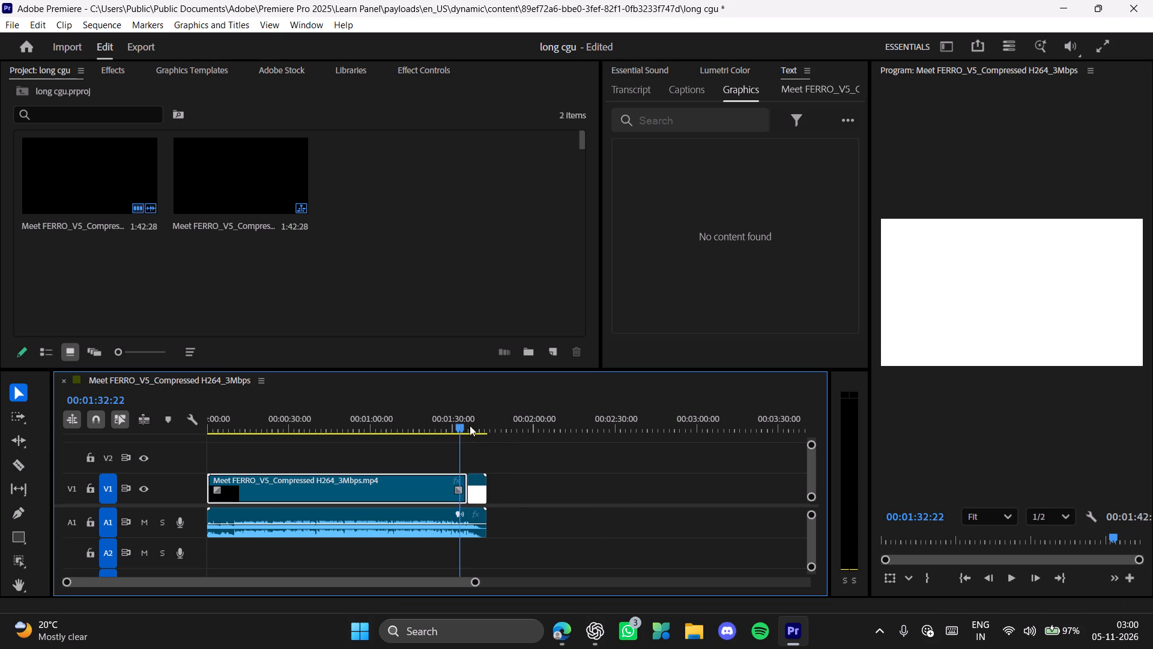
{"action": "left_click_drag", "start_coordinate": [470, 425], "coordinate": [474, 430]}
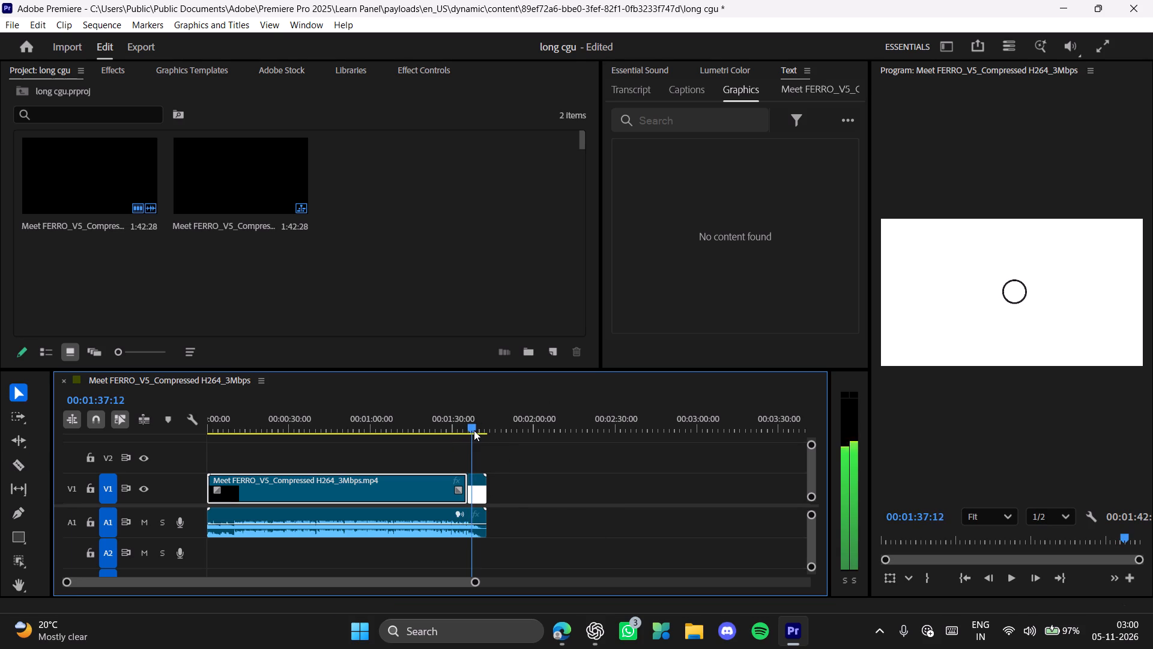
{"action": "left_click_drag", "start_coordinate": [474, 430], "coordinate": [471, 430]}
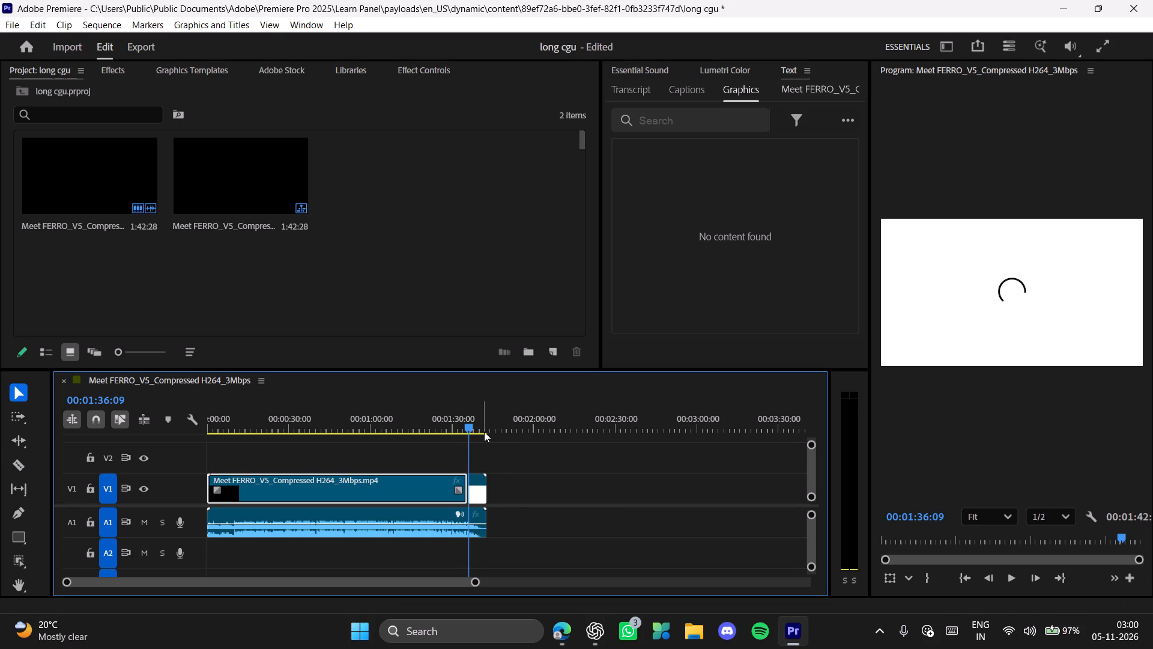
{"action": "left_click", "coordinate": [482, 479]}
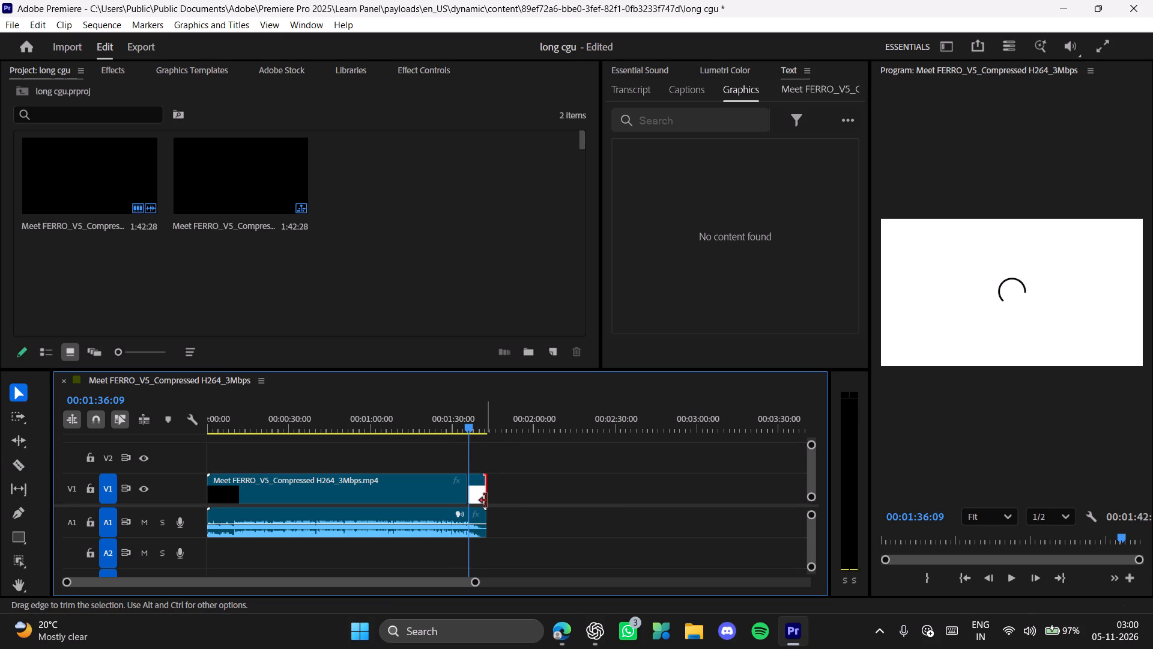
{"action": "left_click", "coordinate": [474, 498]}
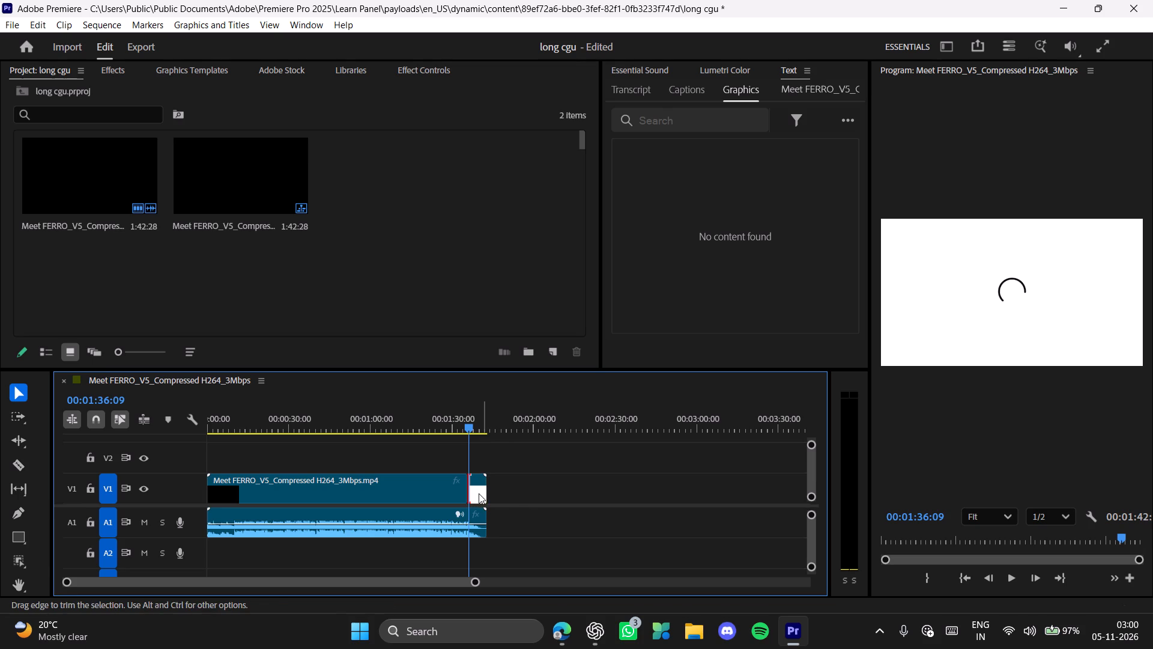
{"action": "left_click", "coordinate": [477, 493]}
{"action": "key", "text": "Delete"}
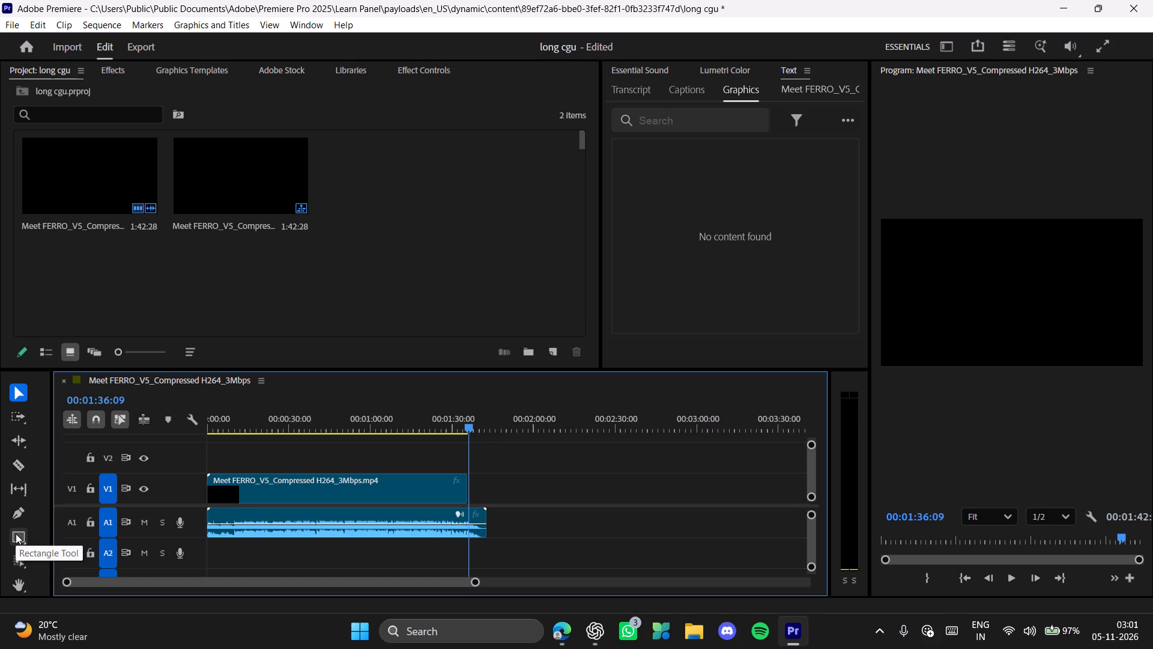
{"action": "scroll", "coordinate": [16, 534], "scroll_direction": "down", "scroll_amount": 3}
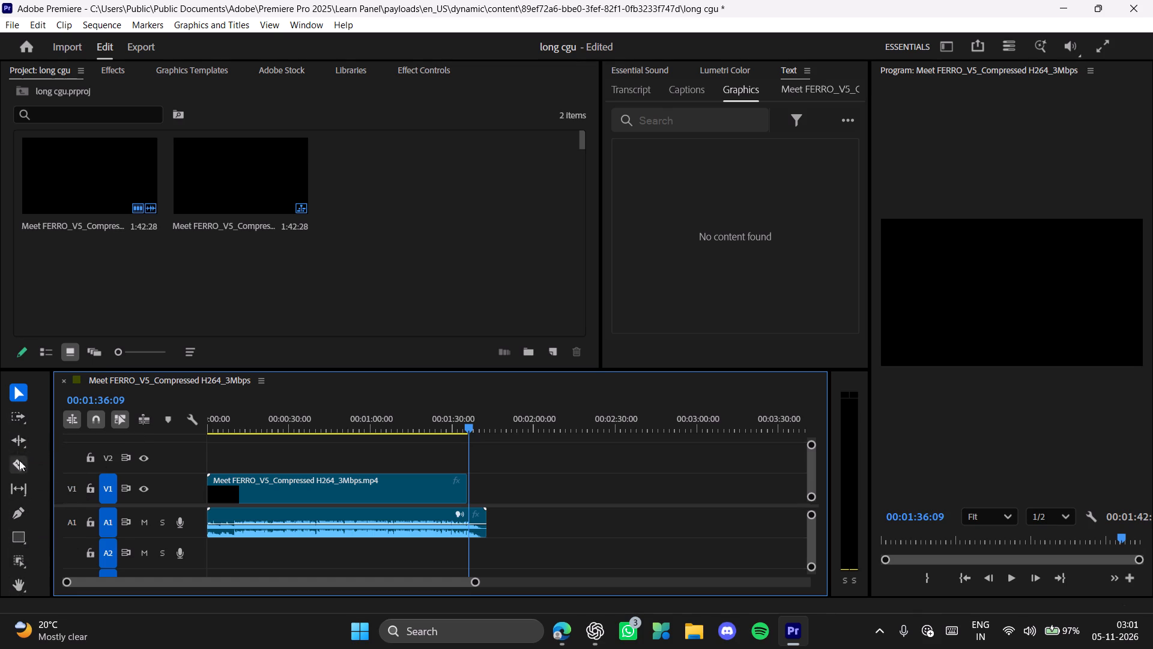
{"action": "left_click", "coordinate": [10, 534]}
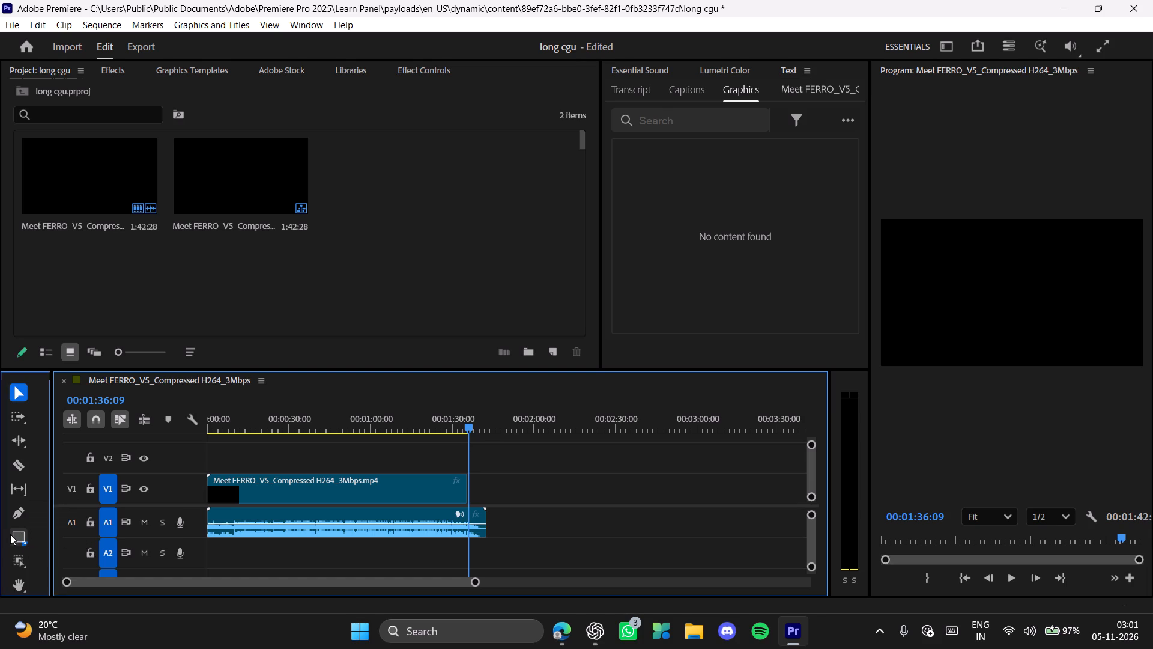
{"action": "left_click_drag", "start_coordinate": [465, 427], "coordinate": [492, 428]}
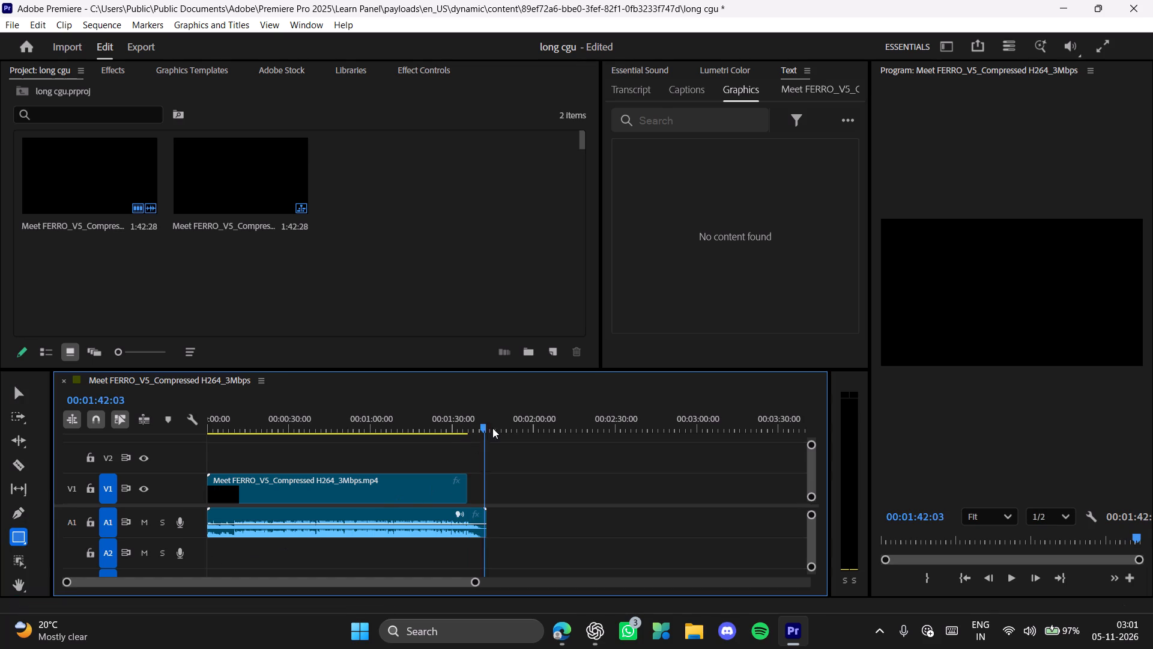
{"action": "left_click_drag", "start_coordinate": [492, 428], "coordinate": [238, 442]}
Close Premiere.
{"action": "left_click", "coordinate": [1152, 0]}
{"action": "left_click", "coordinate": [595, 365]}
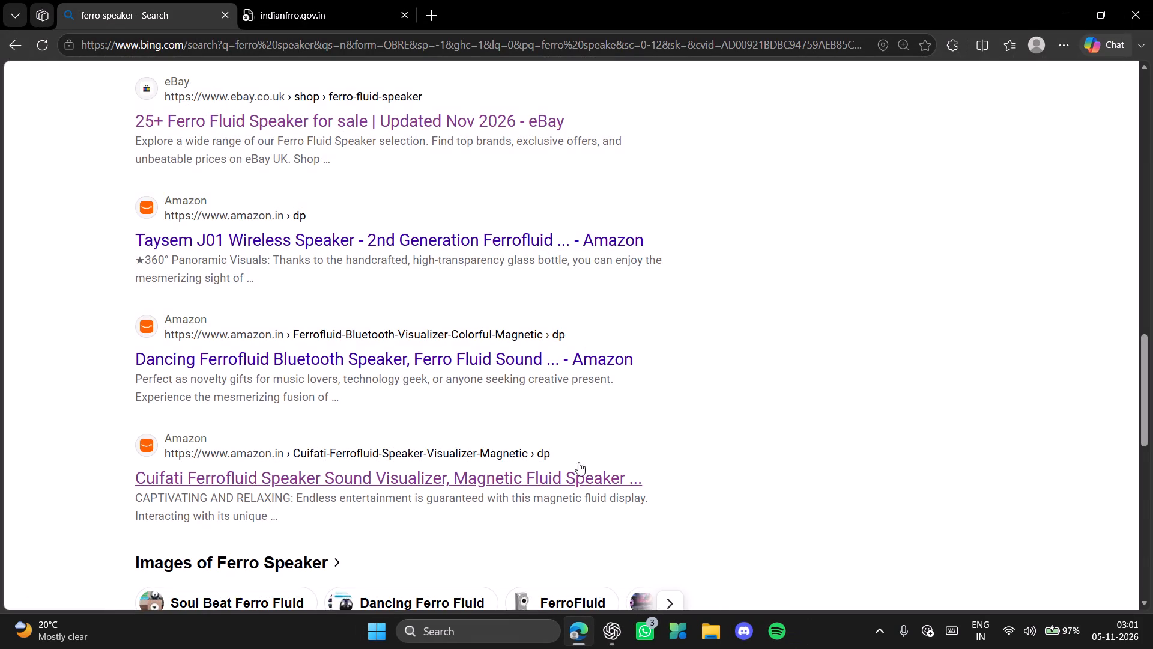
Launch Adobe After Effects 2026 and close the browser window while it loads.
{"action": "left_click", "coordinate": [473, 630]}
{"action": "key", "text": "a"}
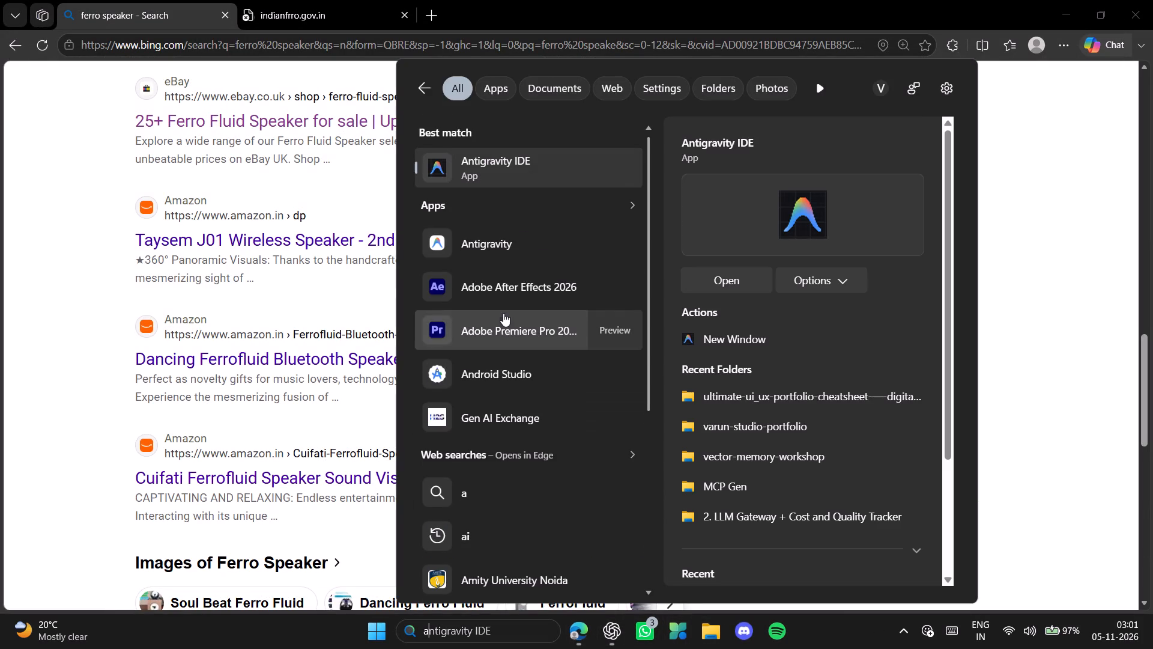
{"action": "left_click", "coordinate": [506, 303]}
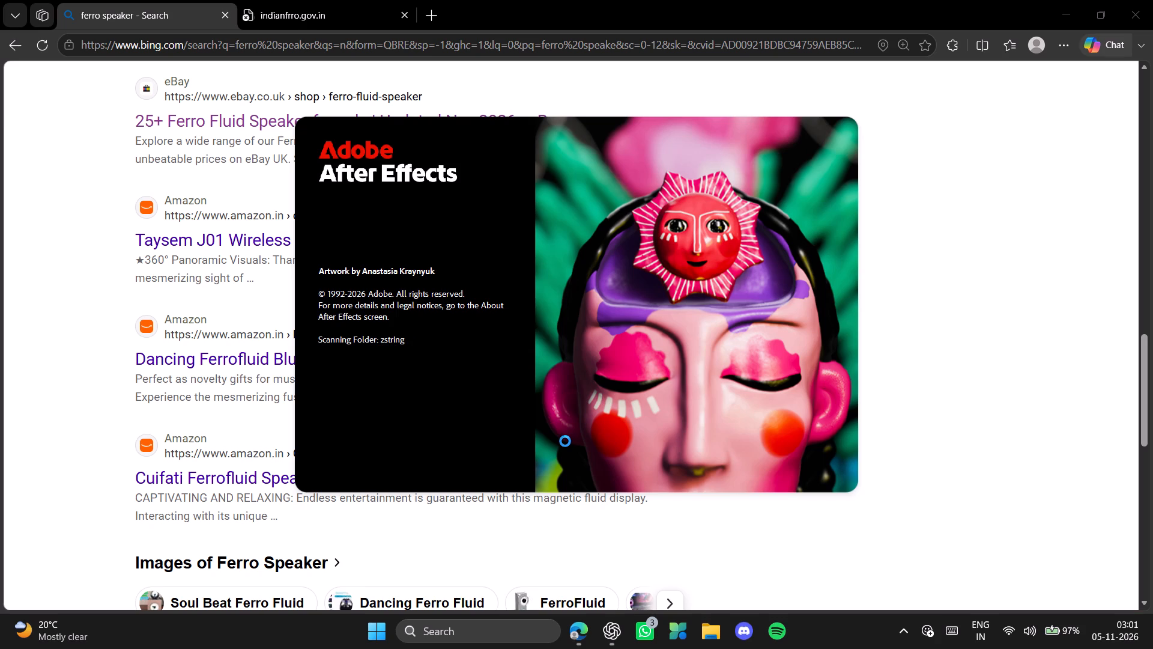
{"action": "left_click", "coordinate": [1152, 0]}
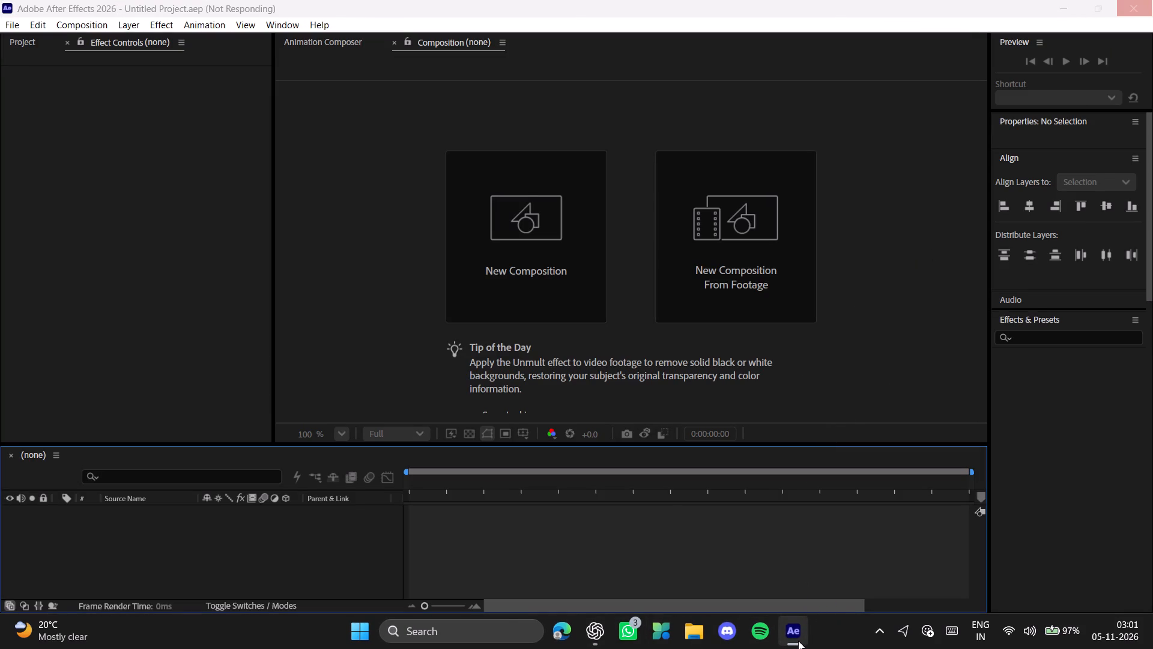
{"action": "right_click", "coordinate": [798, 641]}
{"action": "right_click", "coordinate": [793, 629]}
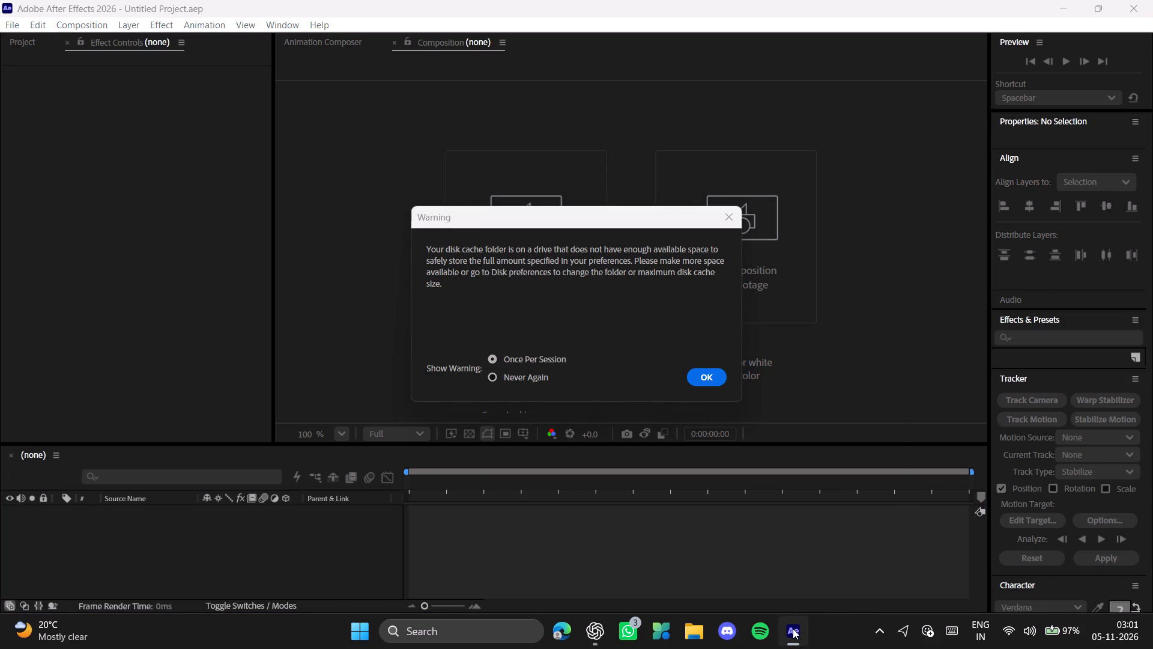
{"action": "left_click", "coordinate": [755, 564]}
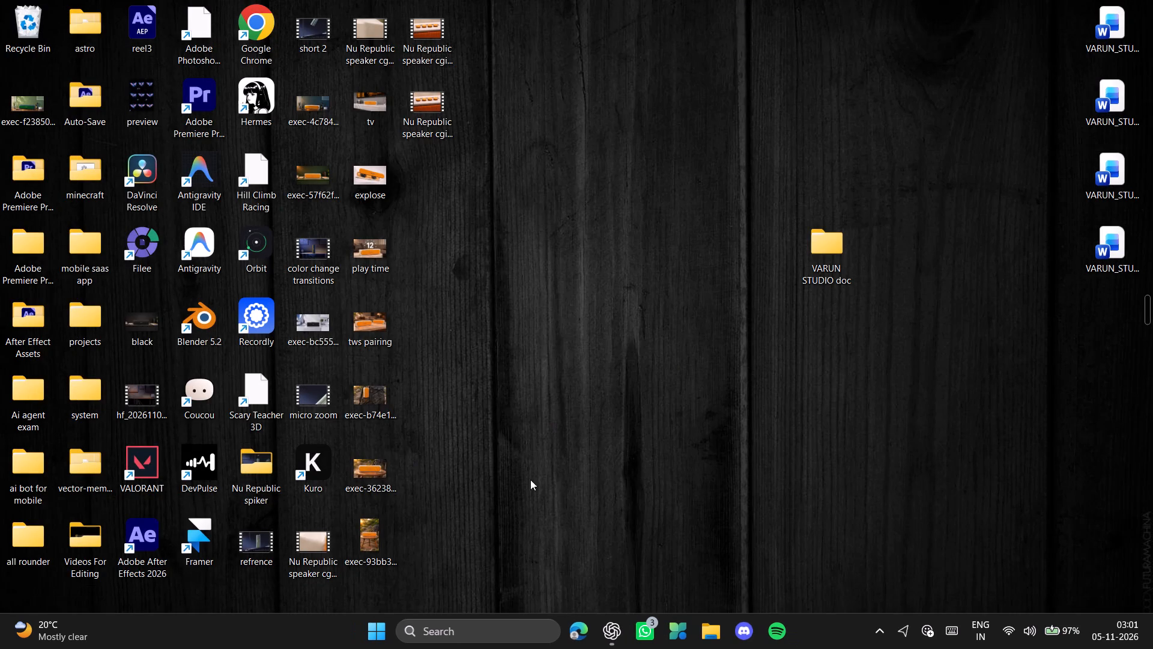
Launch Adobe Premiere Pro 2026 from the desktop.
{"action": "double_click", "coordinate": [192, 108]}
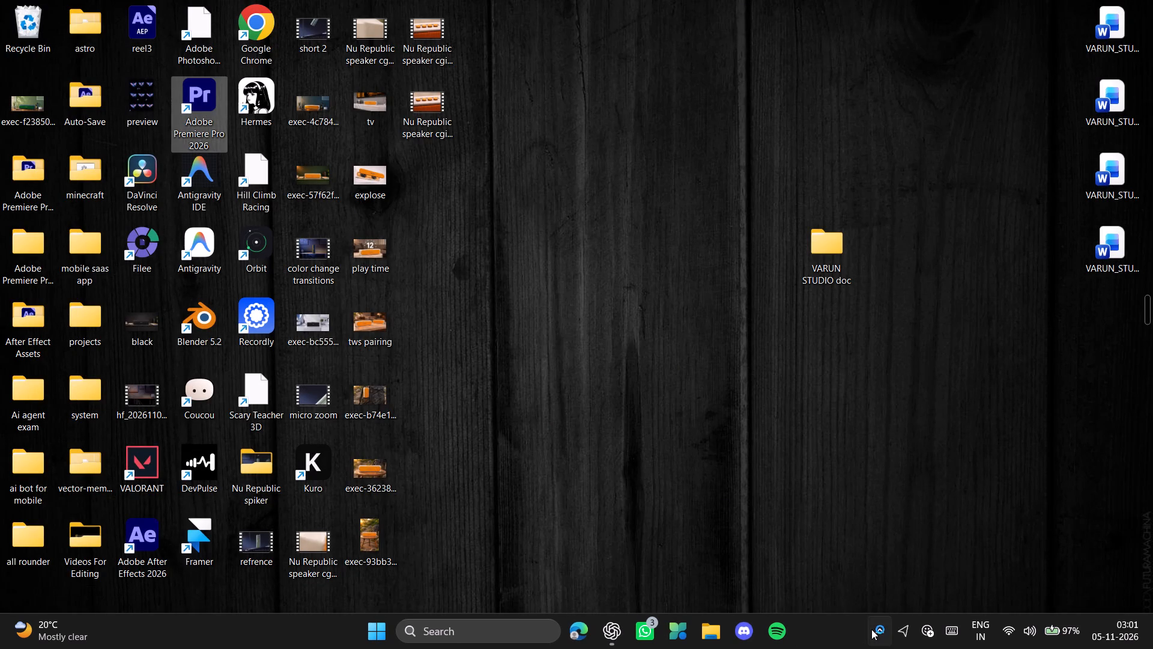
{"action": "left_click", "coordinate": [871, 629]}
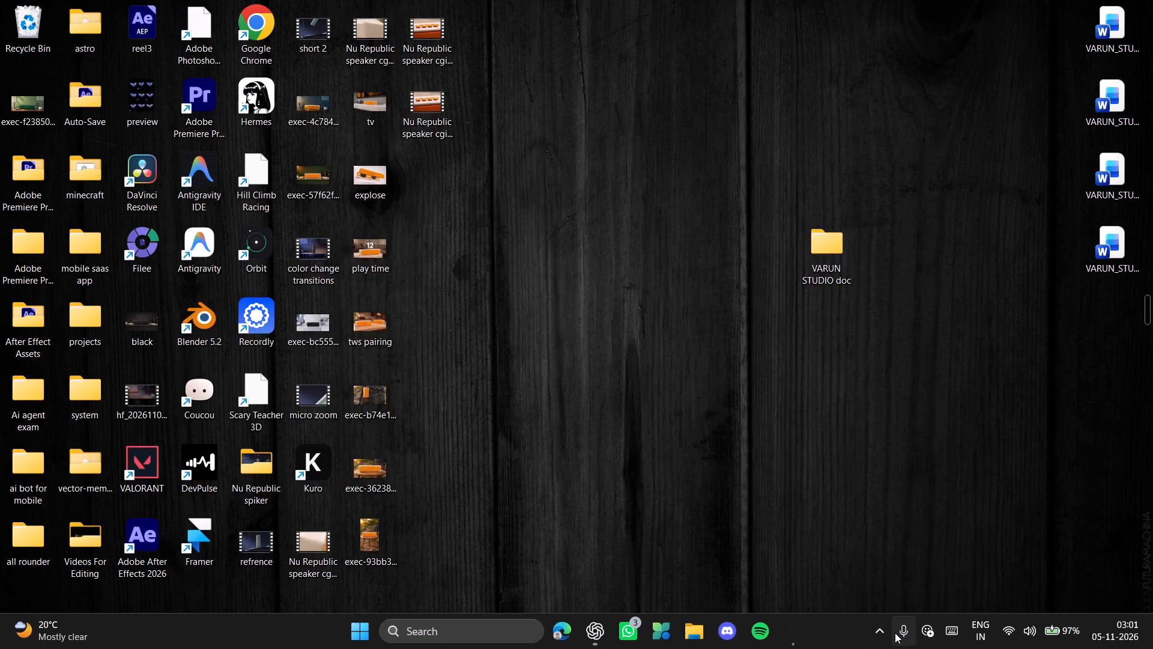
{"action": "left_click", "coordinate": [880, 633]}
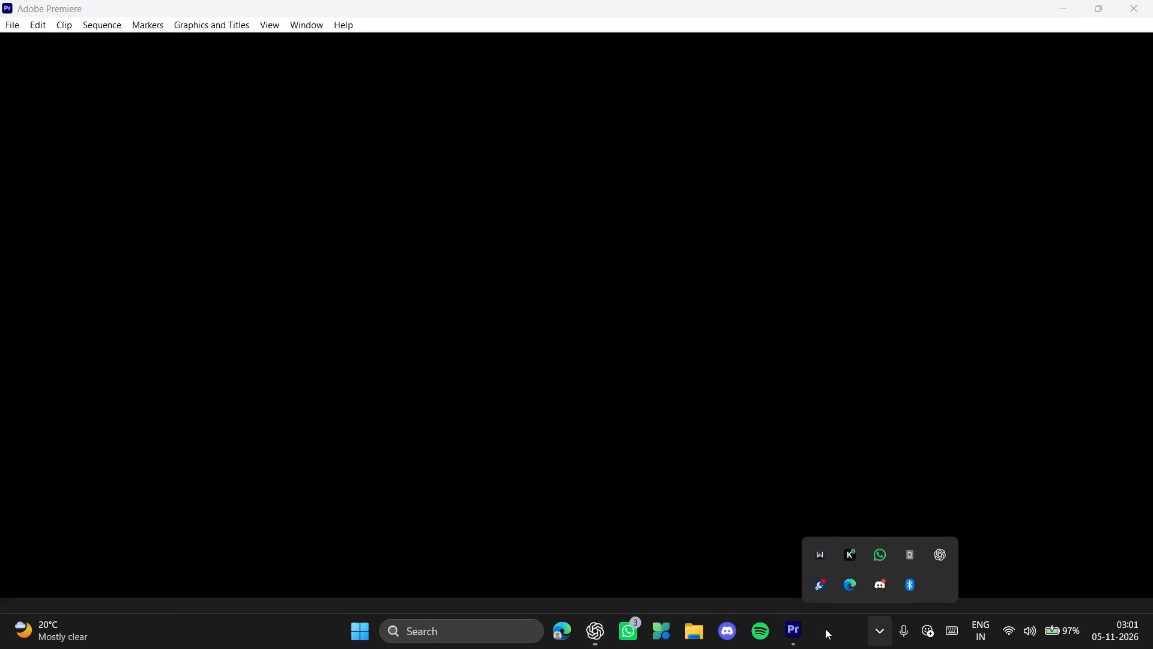
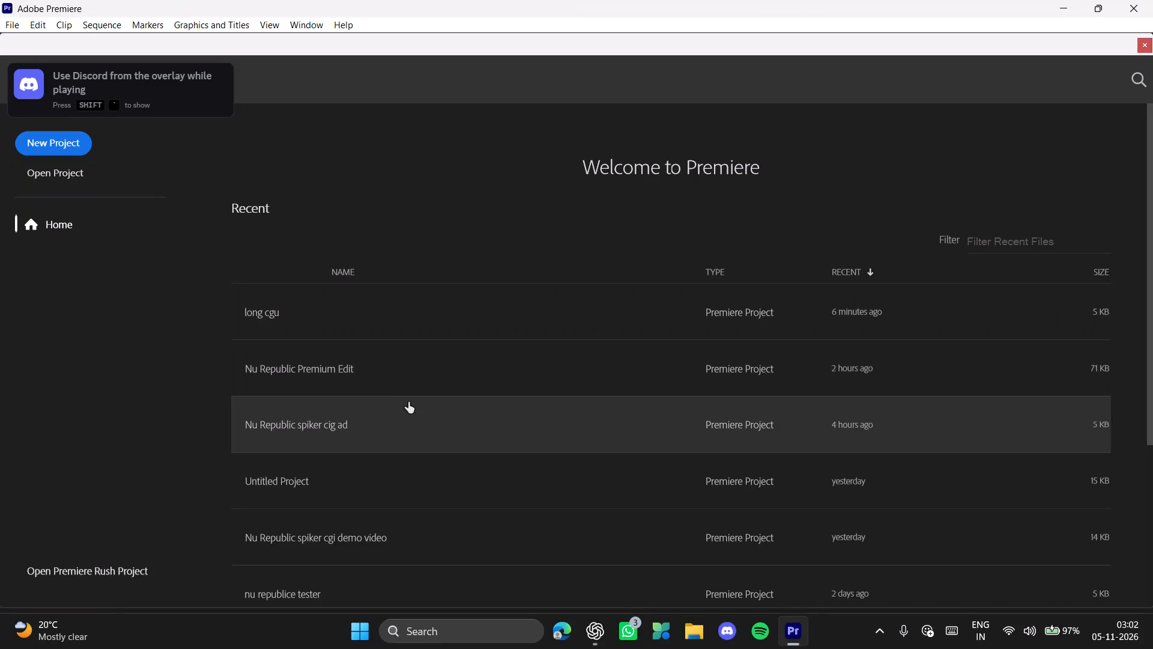
Open the recent project "long cgu".
{"action": "left_click", "coordinate": [435, 311]}
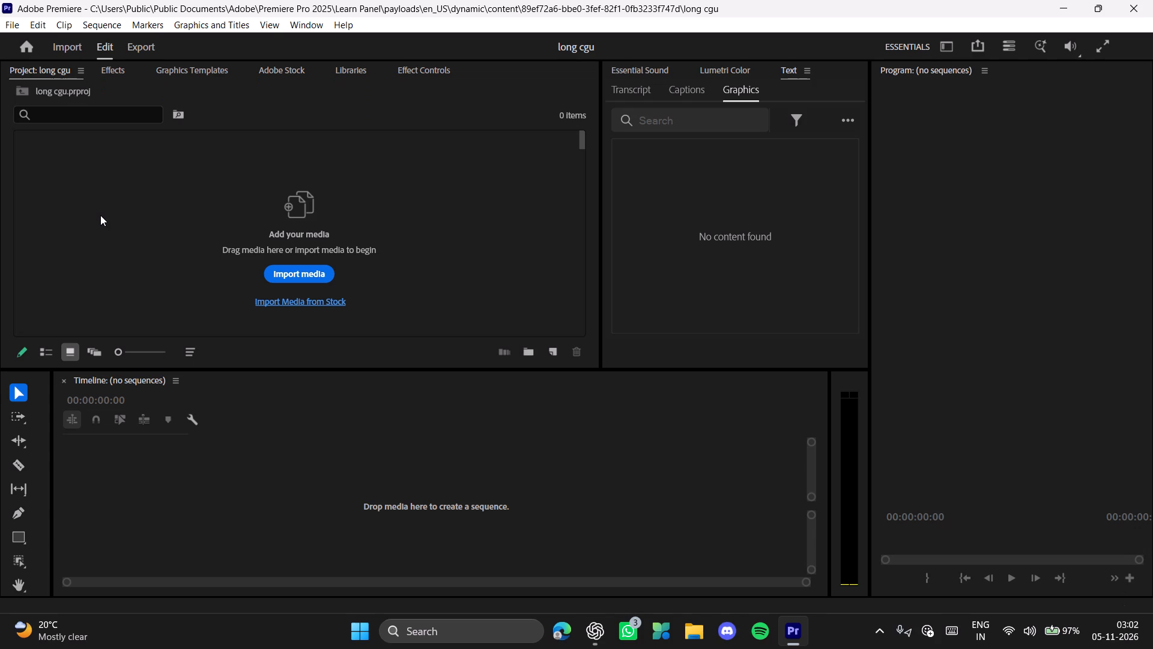
Import the Meet FERRO_V5_Compressed H264_3Mbps video from the Downloads folder into the project.
{"action": "left_click", "coordinate": [304, 277]}
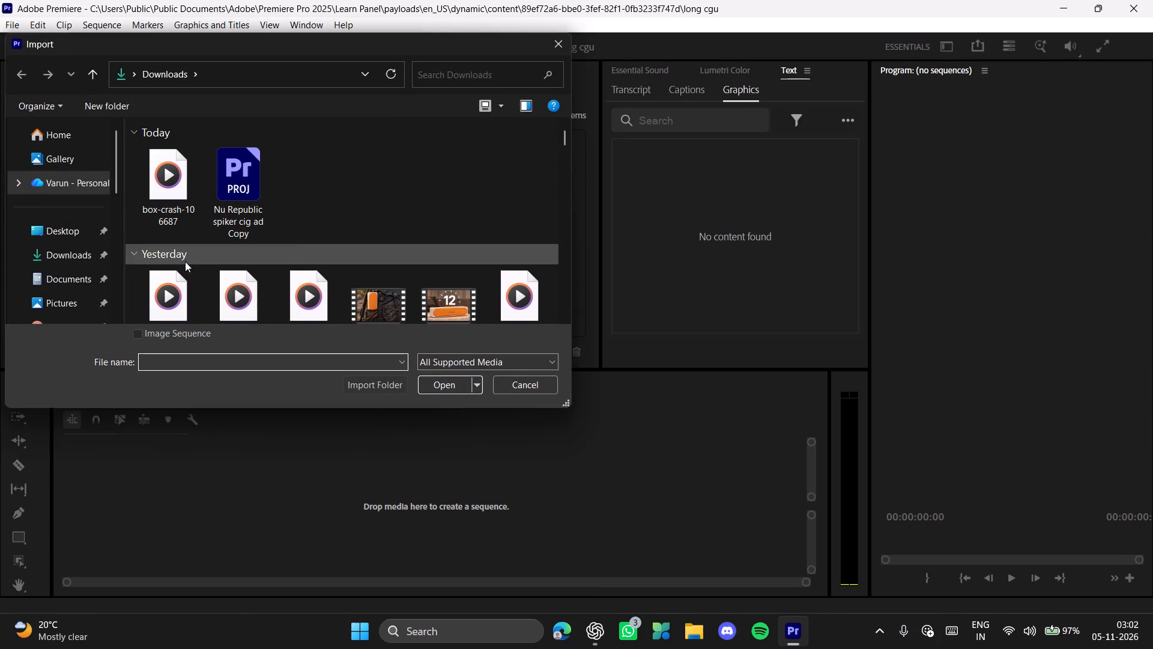
{"action": "scroll", "coordinate": [372, 258], "scroll_direction": "down", "scroll_amount": 4}
{"action": "scroll", "coordinate": [276, 252], "scroll_direction": "down", "scroll_amount": 1}
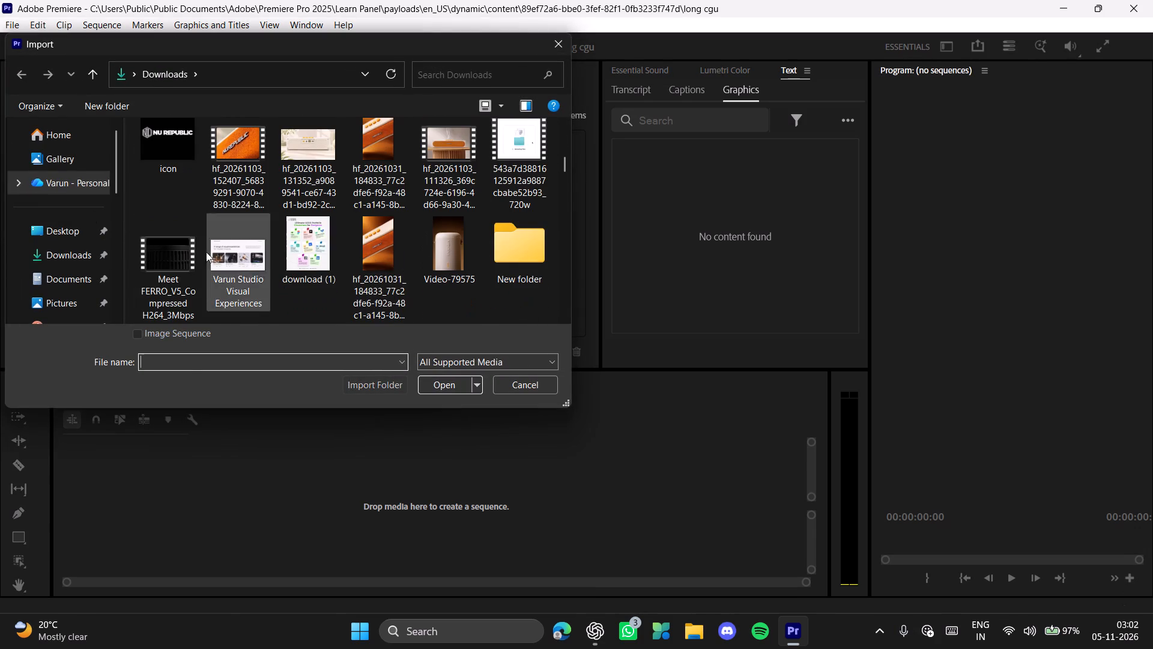
{"action": "double_click", "coordinate": [190, 251]}
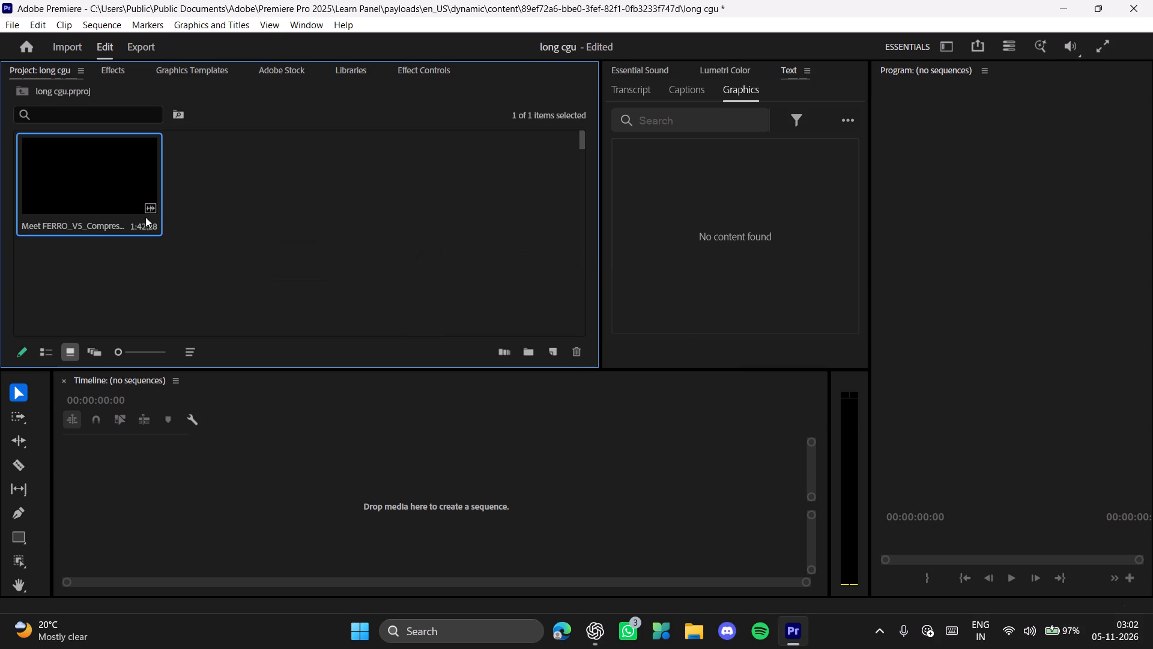
Create a sequence from the imported Meet FERRO video by placing it on the empty timeline.
{"action": "left_click_drag", "start_coordinate": [94, 179], "coordinate": [104, 486]}
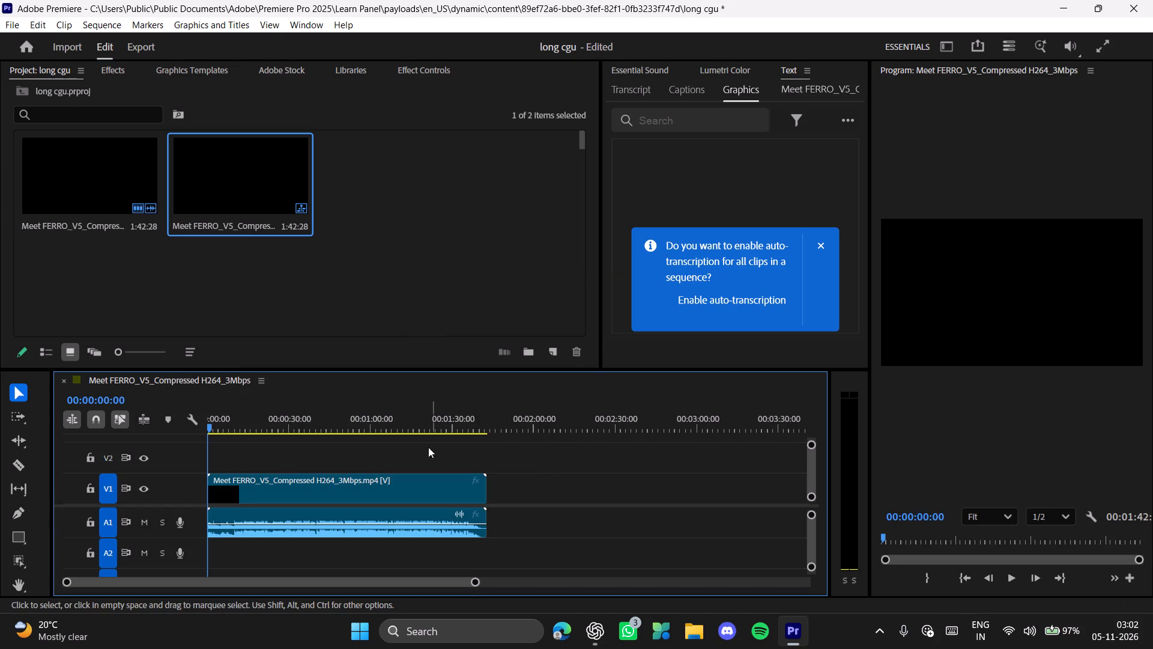
Position the playhead at 00:01:36:01, on the blank white frame just before the closing logo's circle animation starts.
{"action": "left_click_drag", "start_coordinate": [398, 410], "coordinate": [447, 421]}
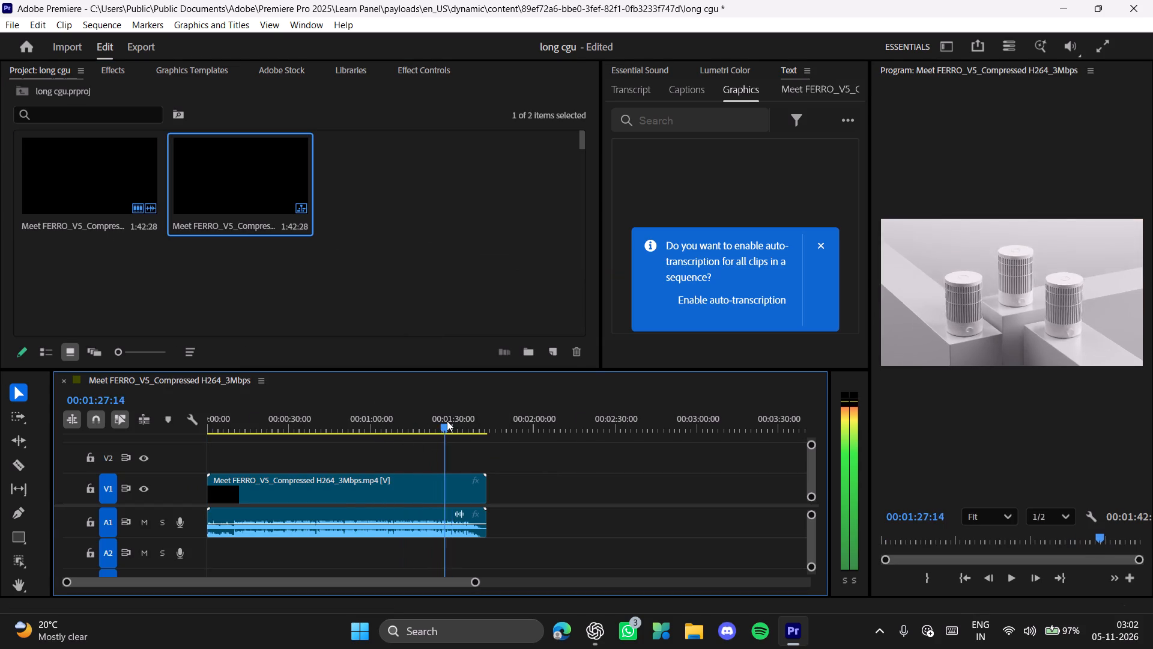
{"action": "left_click_drag", "start_coordinate": [447, 421], "coordinate": [476, 421]}
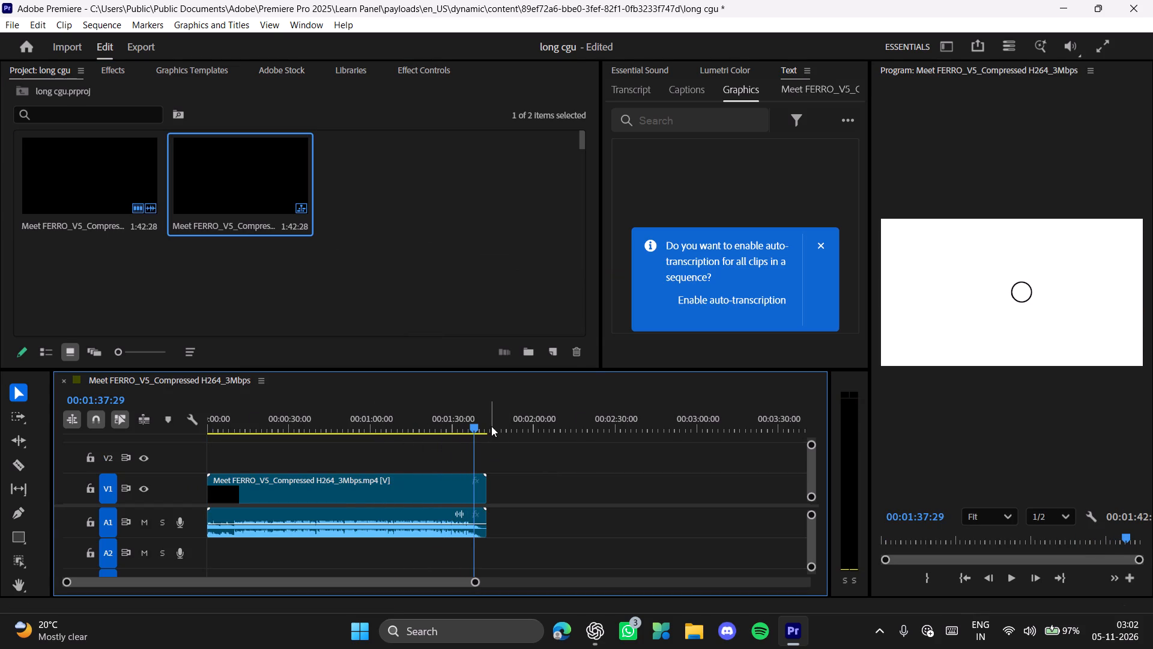
{"action": "key", "text": "Left"}
{"action": "key", "text": "Left"}
{"action": "key", "text": "Left"}
{"action": "key", "text": "Left"}
{"action": "key", "text": "Left"}
{"action": "key", "text": "Left"}
{"action": "key", "text": "Left"}
{"action": "key", "text": "Left"}
{"action": "key", "text": "Left"}
{"action": "key", "text": "Left"}
{"action": "key", "text": "Left"}
{"action": "key", "text": "Left"}
{"action": "key", "text": "Left"}
{"action": "key", "text": "Left"}
{"action": "key", "text": "Left"}
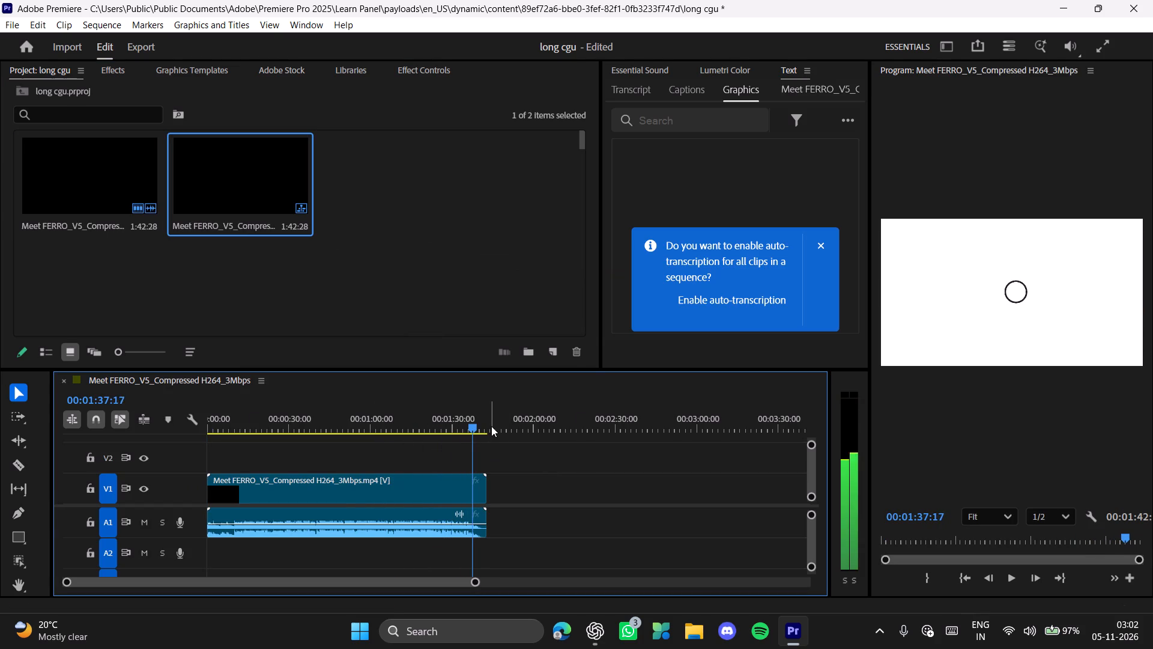
{"action": "key", "text": "Left"}
{"action": "key", "text": "Left"}
{"action": "key", "text": "Left"}
{"action": "key", "text": "Left"}
{"action": "key", "text": "Left"}
{"action": "key", "text": "Left"}
{"action": "key", "text": "Left"}
{"action": "key", "text": "Left"}
{"action": "key", "text": "Left"}
{"action": "key", "text": "Left"}
{"action": "key", "text": "Left"}
{"action": "key", "text": "Left"}
{"action": "key", "text": "Left"}
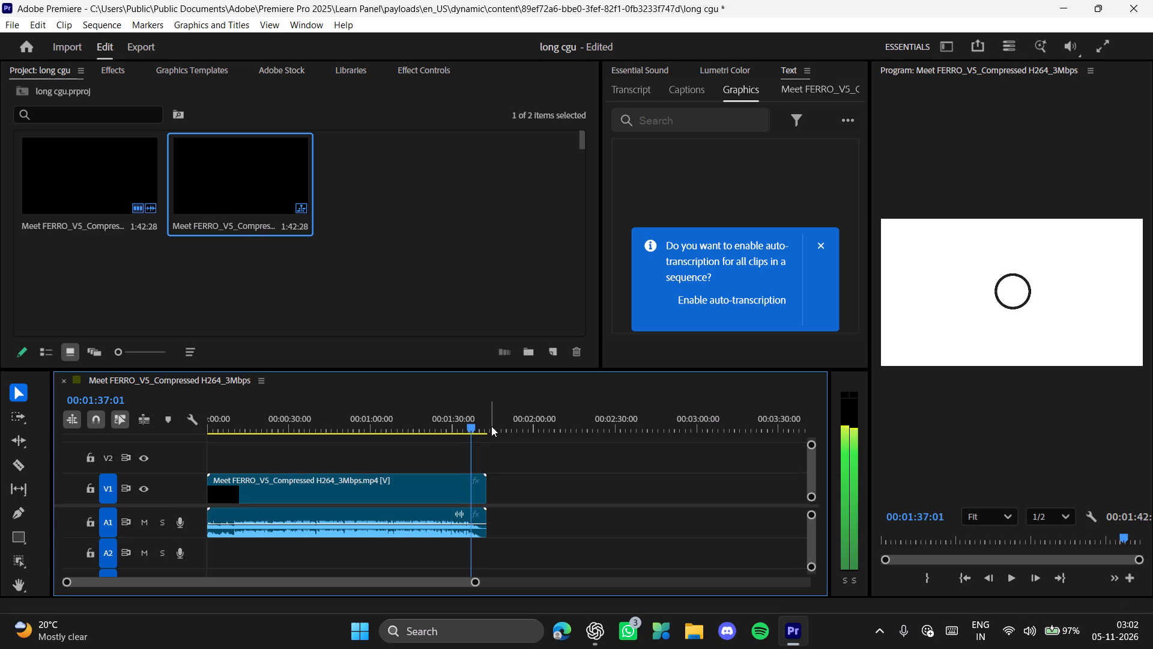
{"action": "key", "text": "Left"}
{"action": "key", "text": "Left"}
{"action": "key", "text": "Left"}
{"action": "key", "text": "Left"}
{"action": "key", "text": "Left"}
{"action": "key", "text": "Left"}
{"action": "key", "text": "Left"}
{"action": "key", "text": "Left"}
{"action": "key", "text": "Left"}
{"action": "key", "text": "Left"}
{"action": "key", "text": "Left"}
{"action": "key", "text": "Left"}
{"action": "key", "text": "Left"}
{"action": "key", "text": "Left"}
{"action": "key", "text": "Left"}
{"action": "key", "text": "Left"}
{"action": "key", "text": "Left"}
{"action": "key", "text": "Left"}
{"action": "key", "text": "Left"}
{"action": "key", "text": "Left"}
{"action": "key", "text": "Left"}
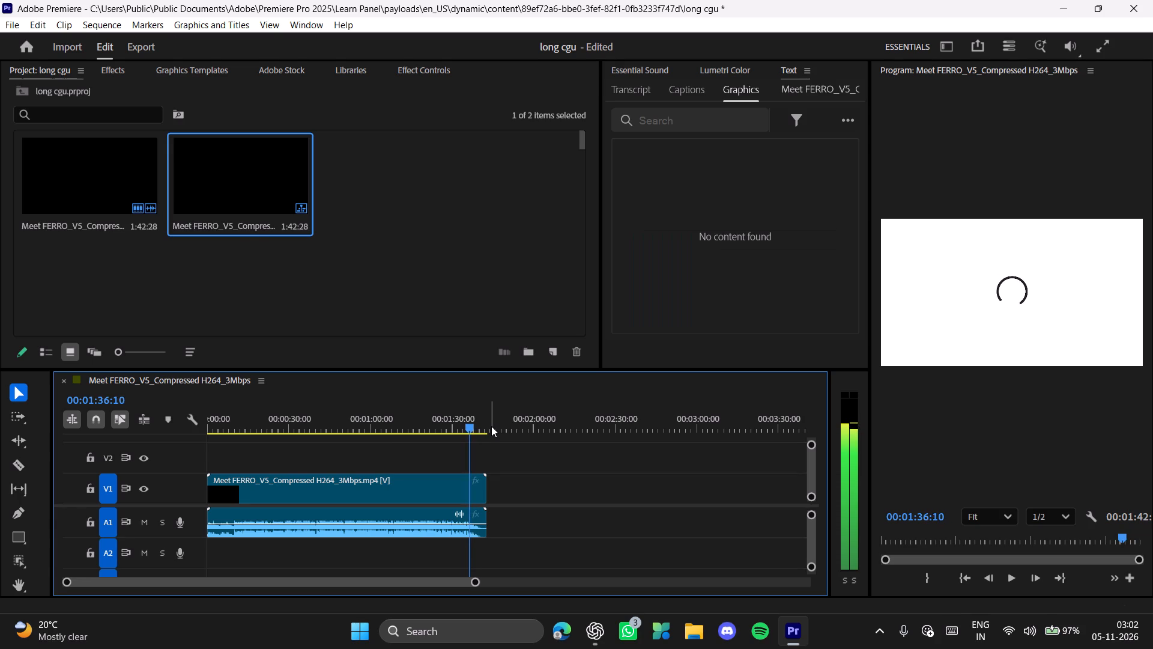
{"action": "key", "text": "Left"}
{"action": "key", "text": "Left"}
{"action": "key", "text": "Left"}
{"action": "key", "text": "Left"}
{"action": "key", "text": "Left"}
{"action": "key", "text": "Left"}
{"action": "key", "text": "Left"}
{"action": "key", "text": "Left"}
{"action": "key", "text": "Left"}
{"action": "key", "text": "Left"}
{"action": "key", "text": "Left"}
{"action": "key", "text": "Left"}
{"action": "key", "text": "Left"}
{"action": "key", "text": "Left"}
{"action": "key", "text": "Left"}
{"action": "key", "text": "Left"}
{"action": "key", "text": "Left"}
{"action": "key", "text": "Left"}
{"action": "key", "text": "Left"}
{"action": "key", "text": "Left"}
{"action": "key", "text": "Right"}
{"action": "key", "text": "Right"}
{"action": "key", "text": "Right"}
{"action": "key", "text": "Right"}
{"action": "key", "text": "Right"}
{"action": "key", "text": "Right"}
{"action": "key", "text": "Right"}
{"action": "key", "text": "Right"}
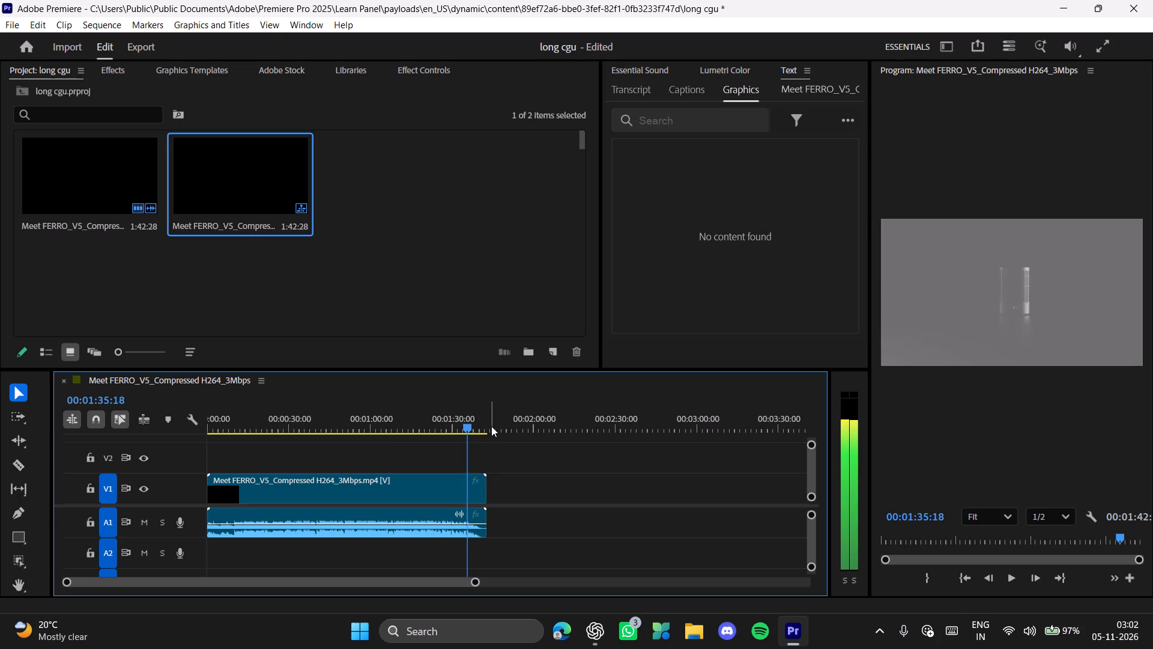
{"action": "key", "text": "Right"}
{"action": "key", "text": "Right"}
{"action": "key", "text": "Right"}
{"action": "key", "text": "Right"}
{"action": "key", "text": "Right"}
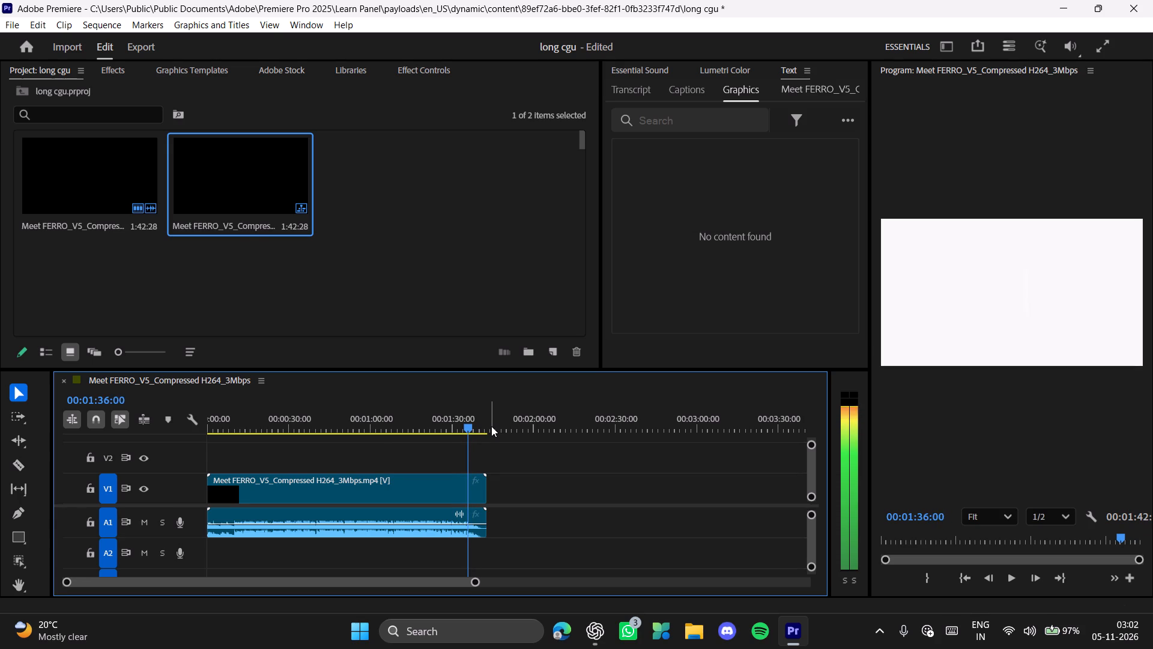
{"action": "key", "text": "Right"}
{"action": "key", "text": "Right"}
{"action": "key", "text": "Left"}
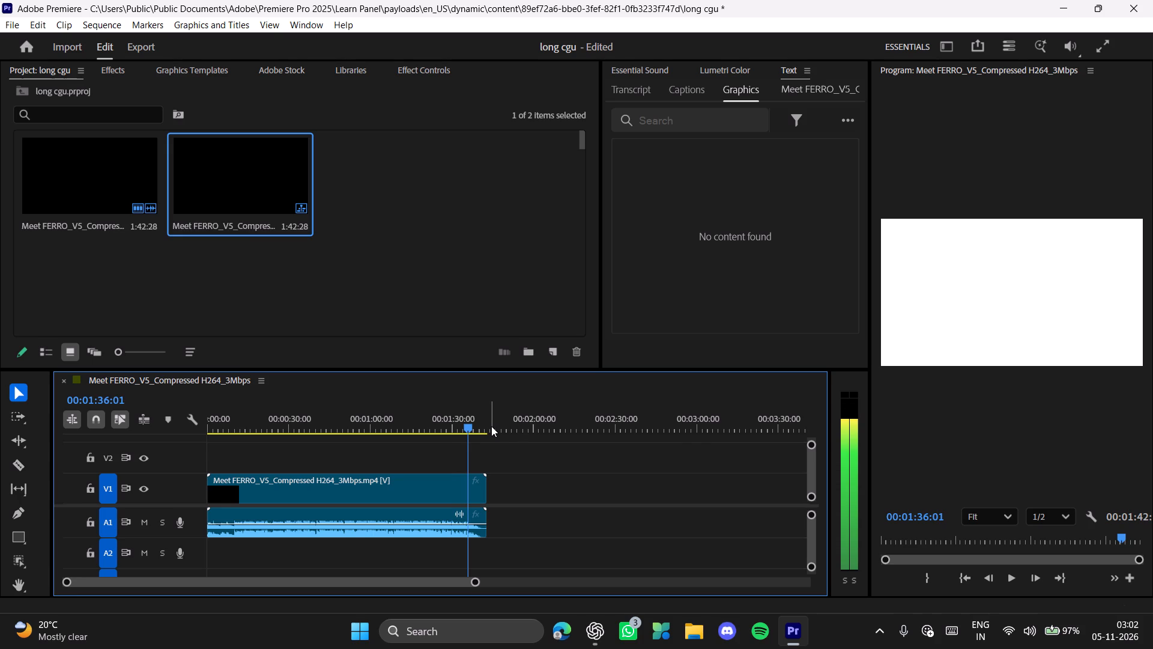
Unlink the Meet FERRO clip's video from its audio on the timeline.
{"action": "key", "text": "c"}
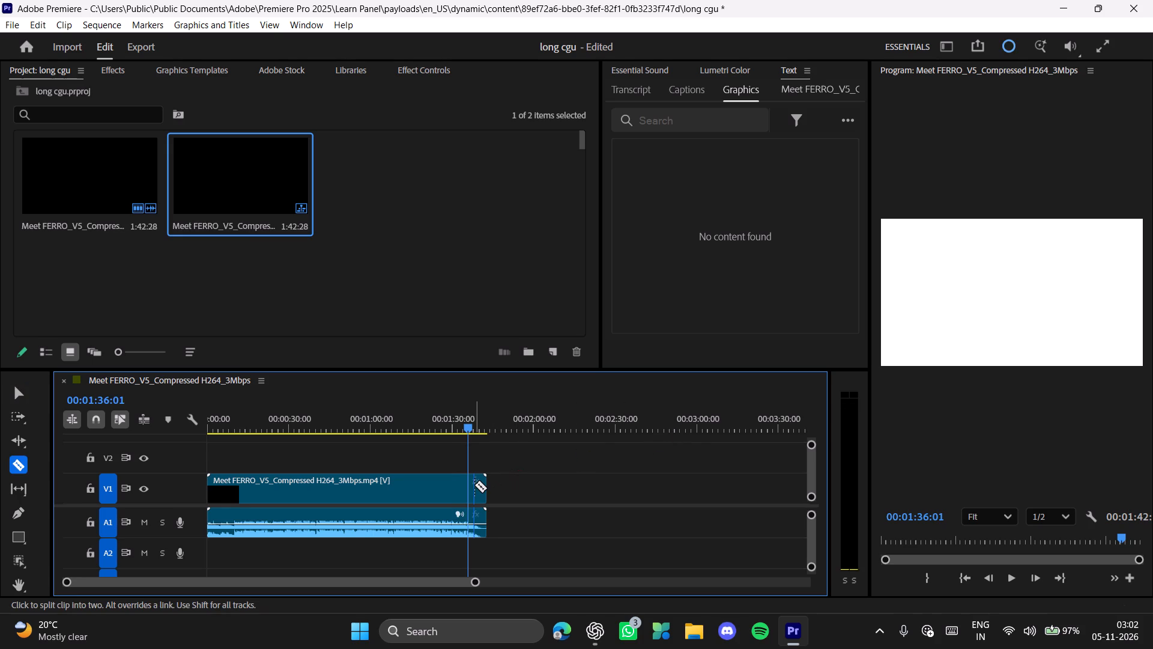
{"action": "key", "text": "v"}
{"action": "right_click", "coordinate": [459, 484]}
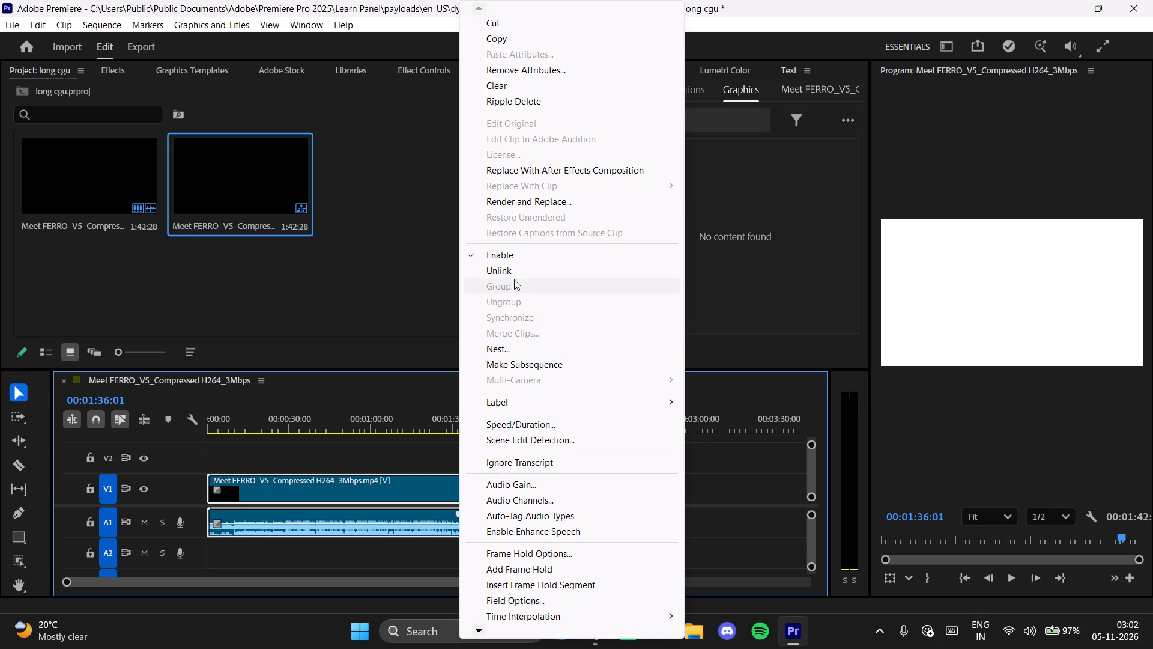
{"action": "left_click", "coordinate": [527, 272]}
Split only the V1 video clip at the playhead, 00:01:36:01, with the Razor tool.
{"action": "key", "text": "c"}
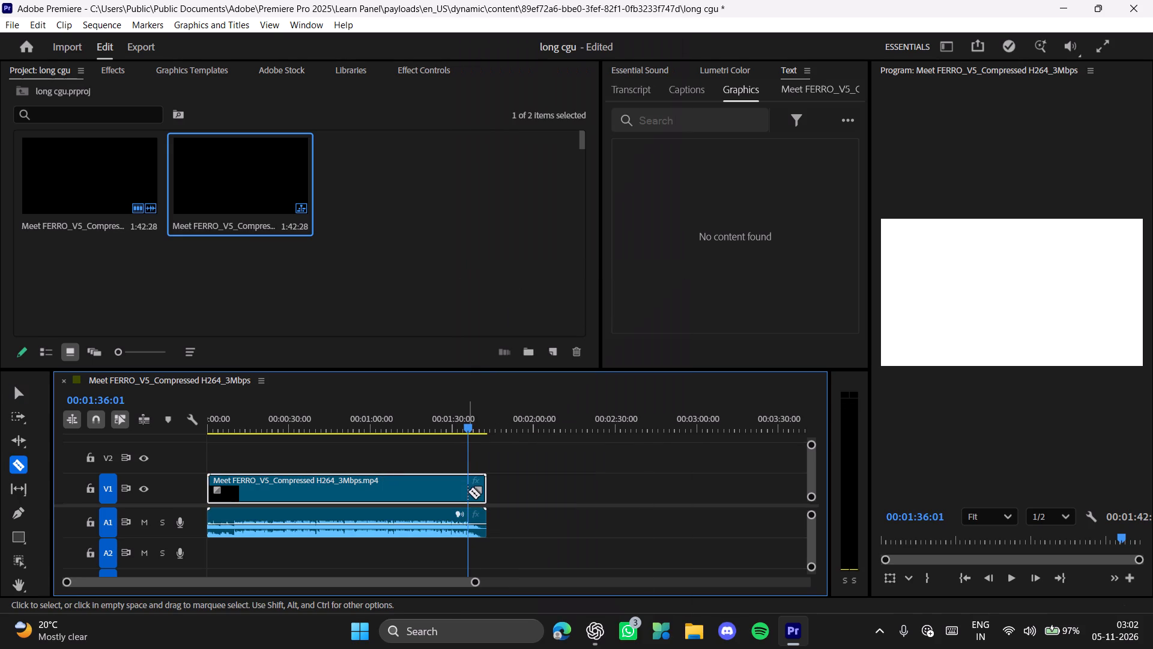
{"action": "left_click", "coordinate": [468, 492]}
Delete the closing logo segment after the cut on V1, keeping the full audio on A1.
{"action": "key", "text": "v"}
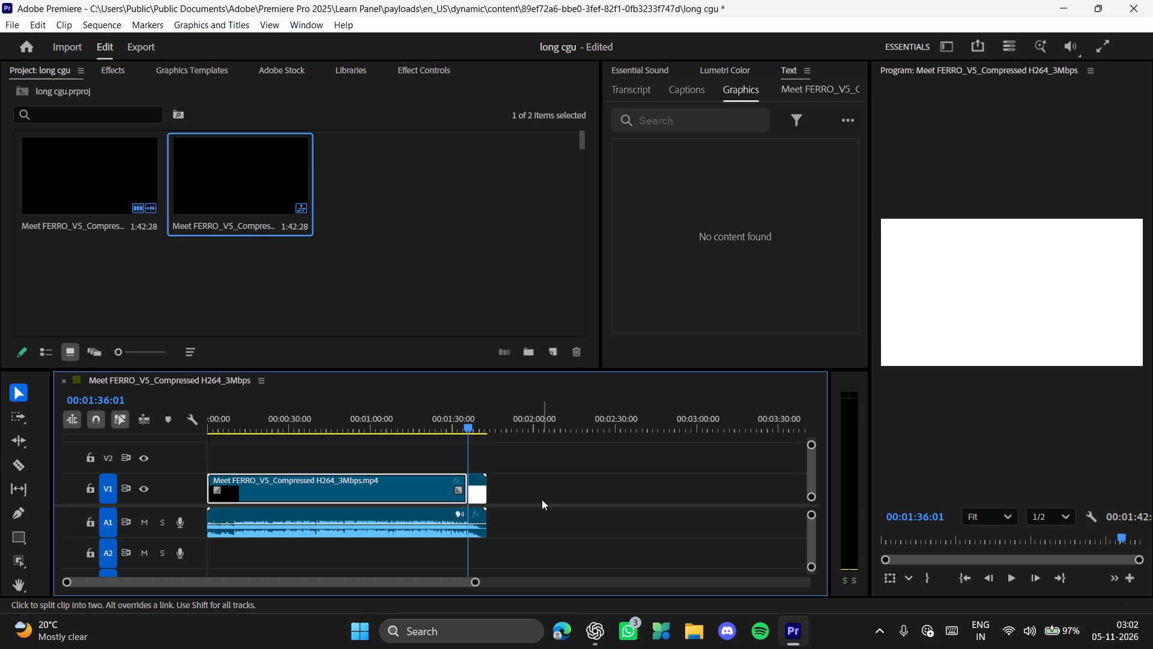
{"action": "left_click", "coordinate": [482, 483]}
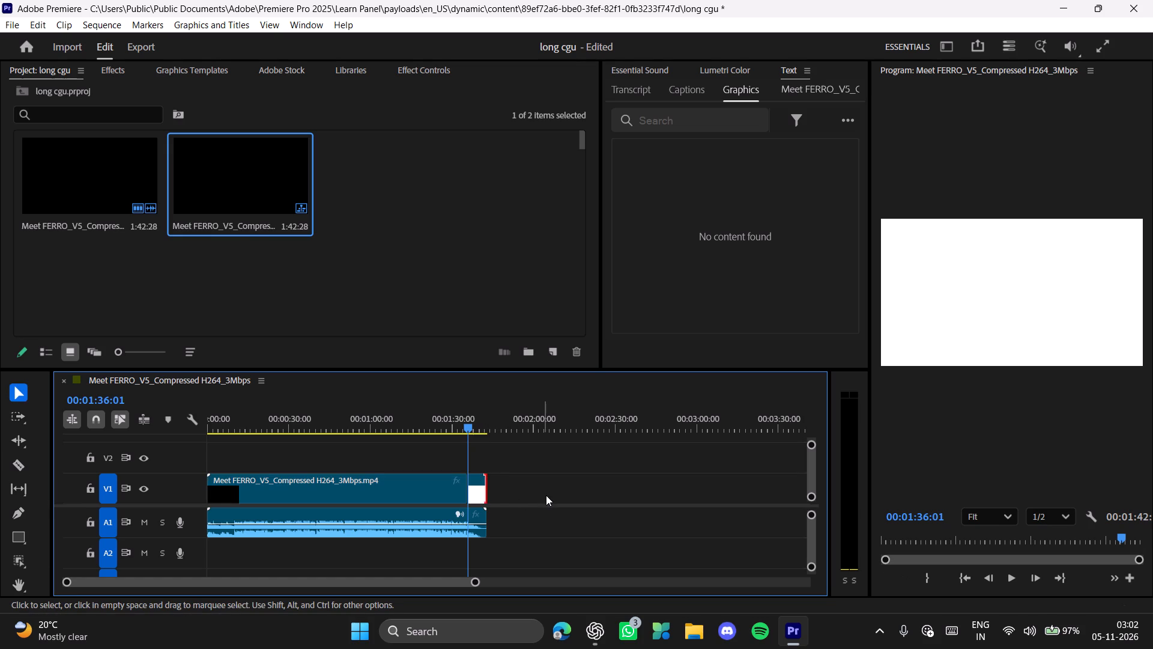
{"action": "left_click", "coordinate": [478, 489]}
{"action": "key", "text": "Delete"}
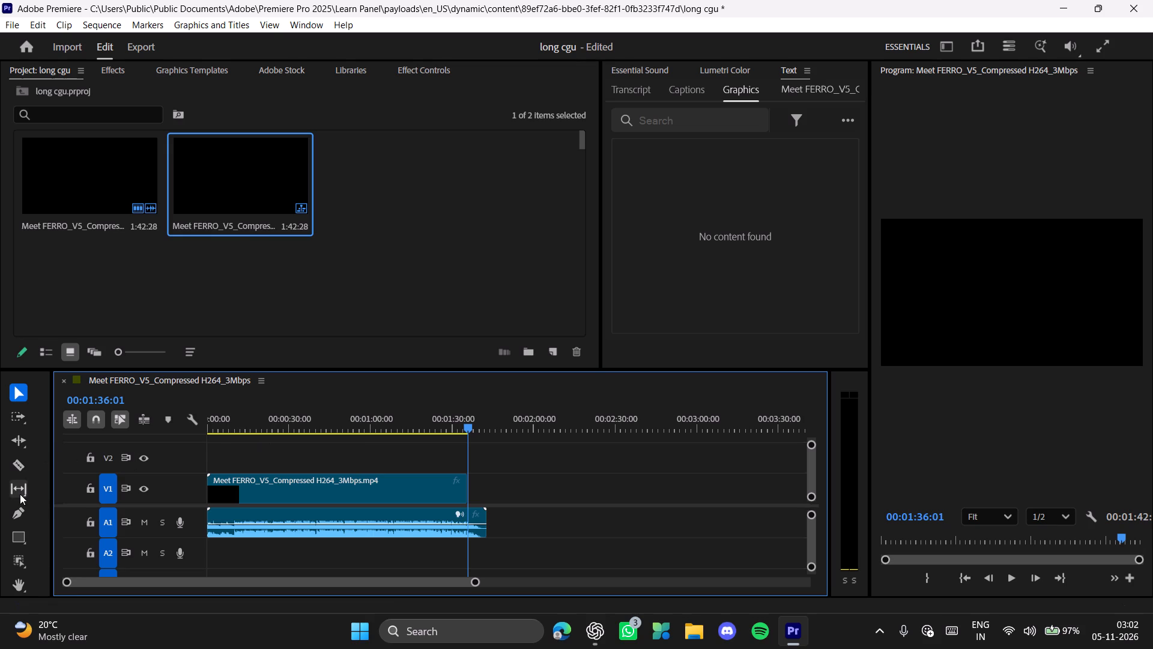
Draw a rectangle shape covering nearly the whole frame at 00:01:36:01, undoing the extra small rectangle drawn inside it.
{"action": "left_click", "coordinate": [18, 530]}
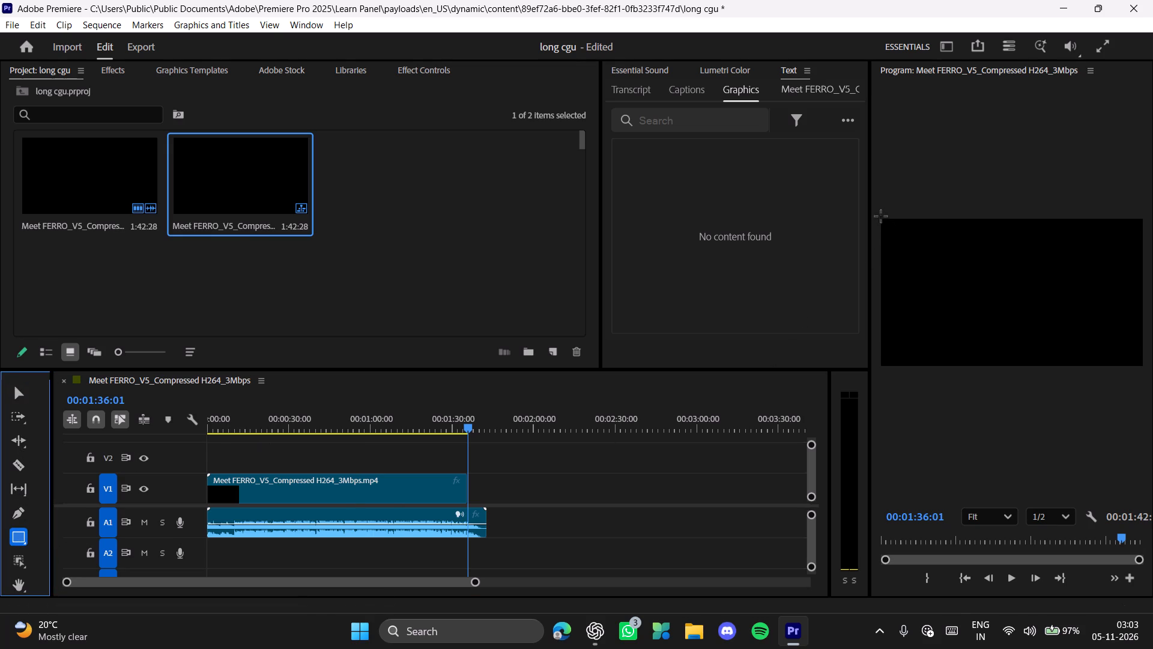
{"action": "left_click_drag", "start_coordinate": [880, 215], "coordinate": [954, 265]}
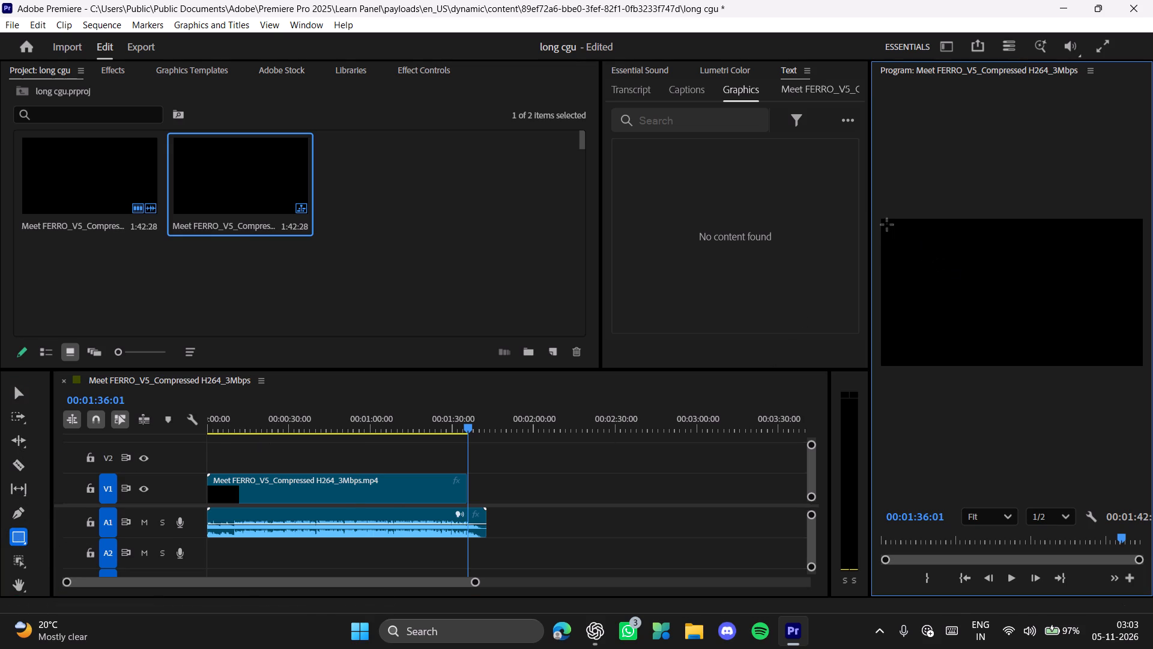
{"action": "left_click_drag", "start_coordinate": [886, 223], "coordinate": [1137, 365]}
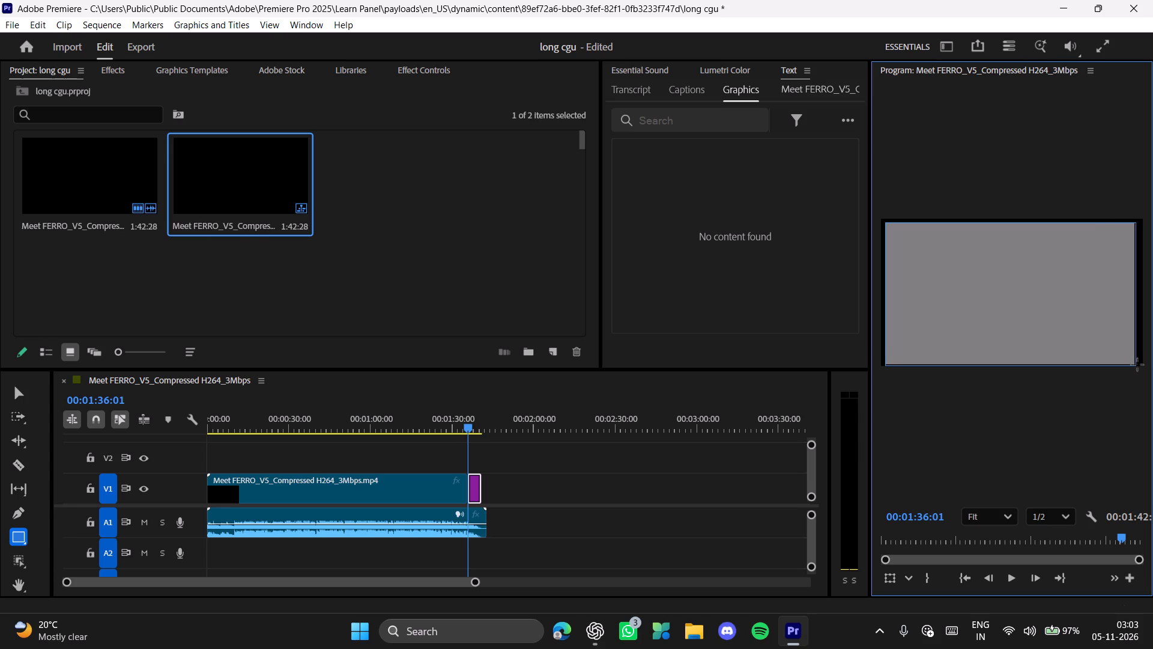
{"action": "left_click_drag", "start_coordinate": [1137, 365], "coordinate": [1149, 365]}
{"action": "left_click_drag", "start_coordinate": [1026, 308], "coordinate": [990, 294]}
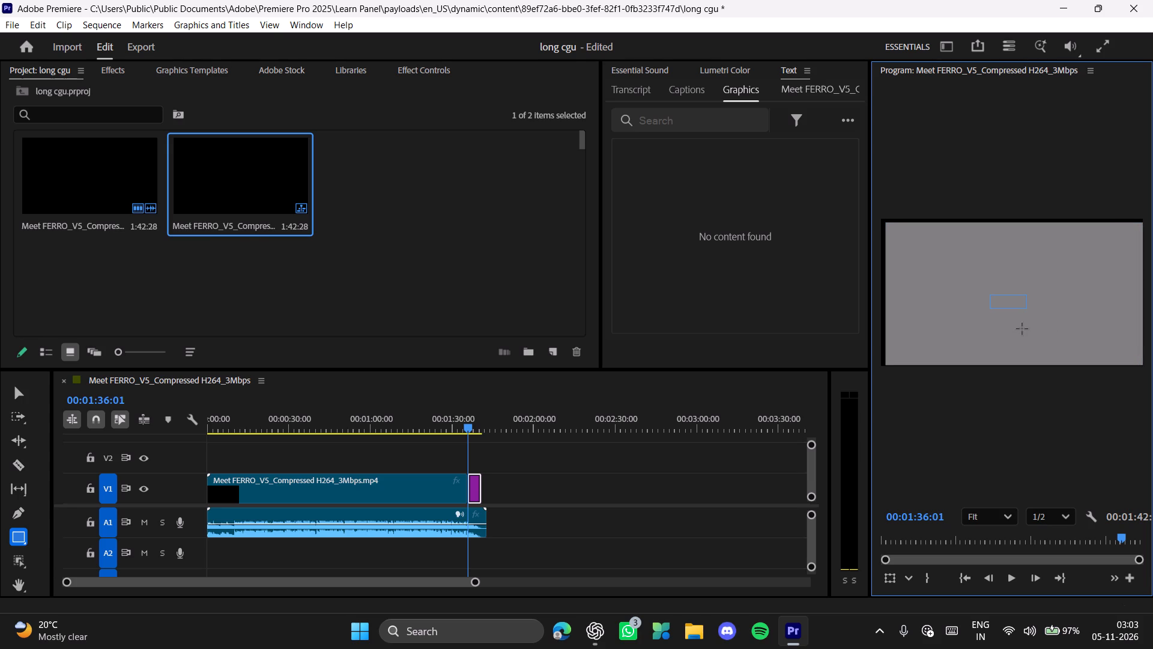
{"action": "key", "text": "ctrl+z"}
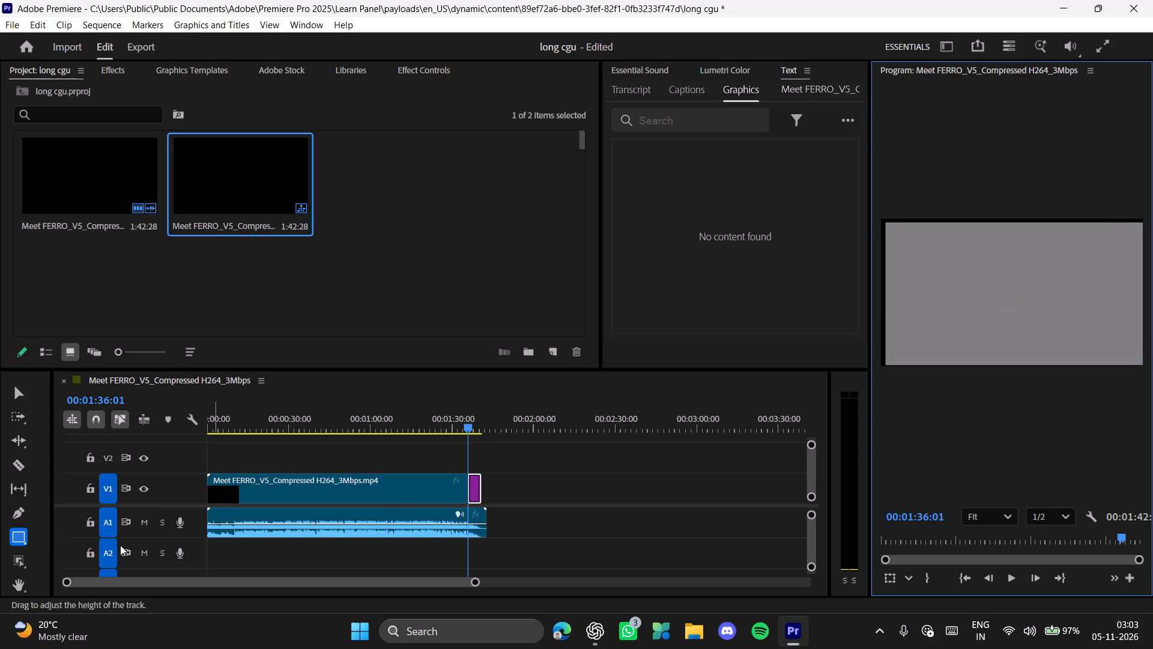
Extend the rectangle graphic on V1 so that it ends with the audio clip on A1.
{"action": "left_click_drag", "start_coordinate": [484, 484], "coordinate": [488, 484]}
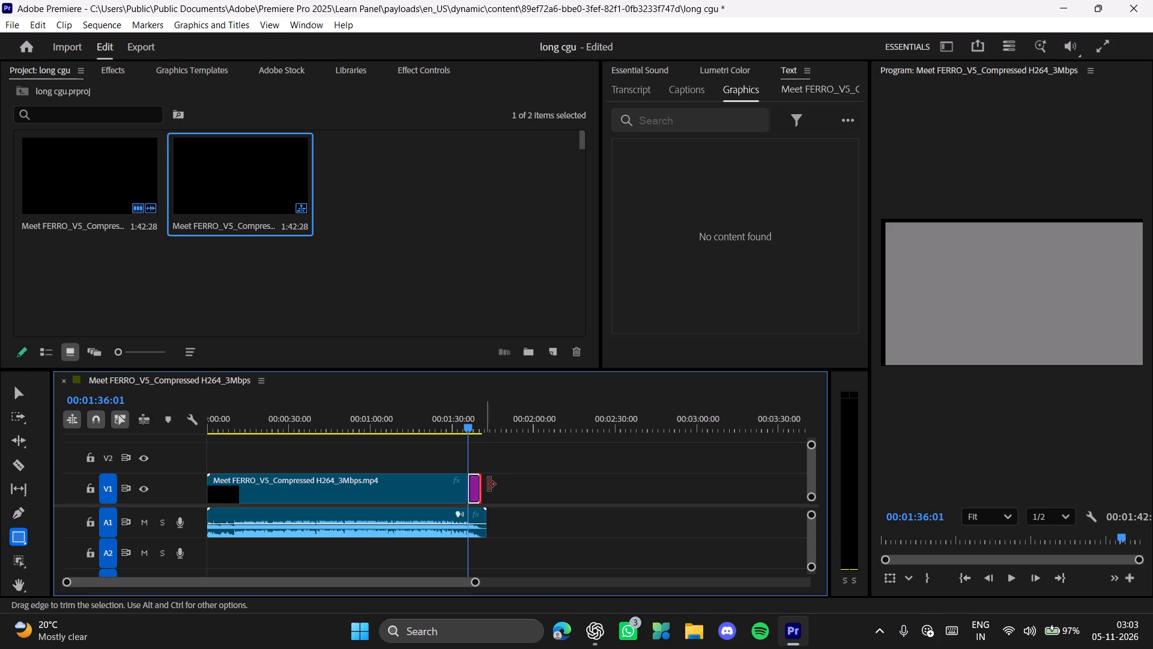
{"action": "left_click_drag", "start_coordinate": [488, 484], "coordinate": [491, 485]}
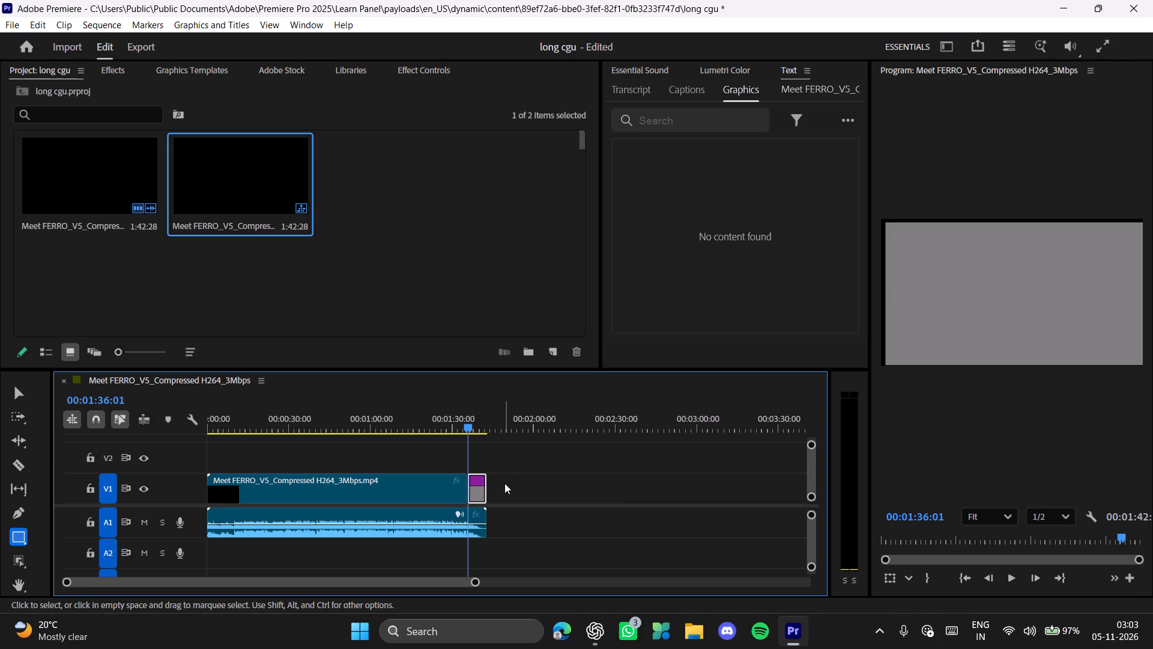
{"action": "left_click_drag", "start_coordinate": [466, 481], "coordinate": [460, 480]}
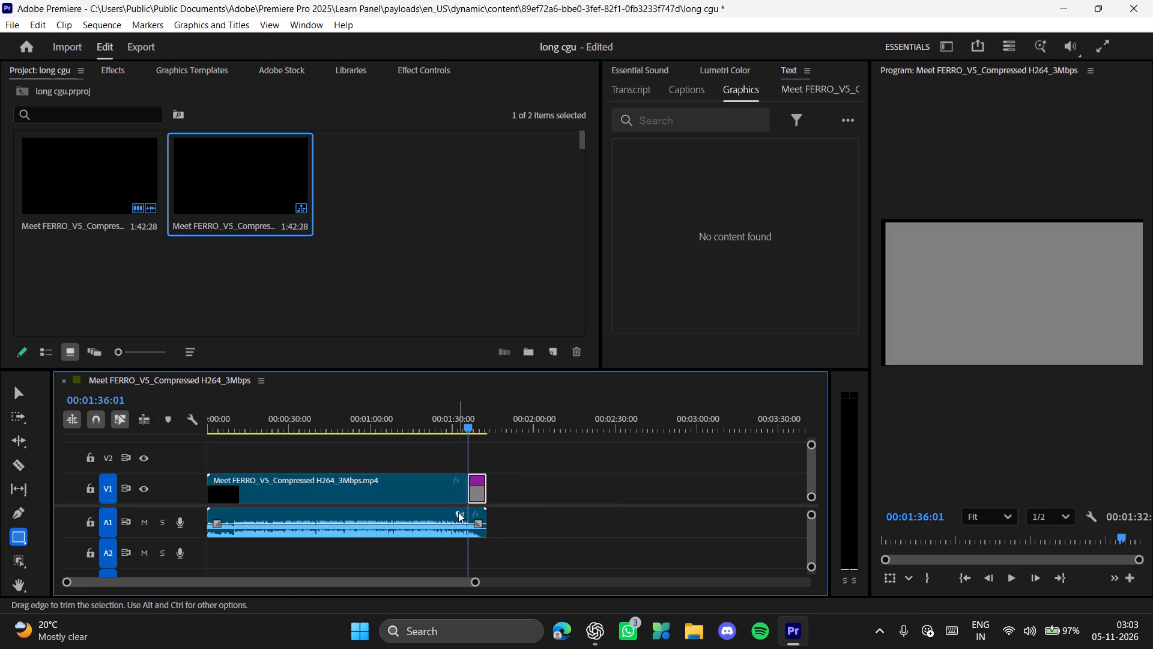
Play back the transition from the closing speaker shot into the rectangle graphic.
{"action": "left_click_drag", "start_coordinate": [474, 430], "coordinate": [461, 429]}
{"action": "key", "text": "space"}
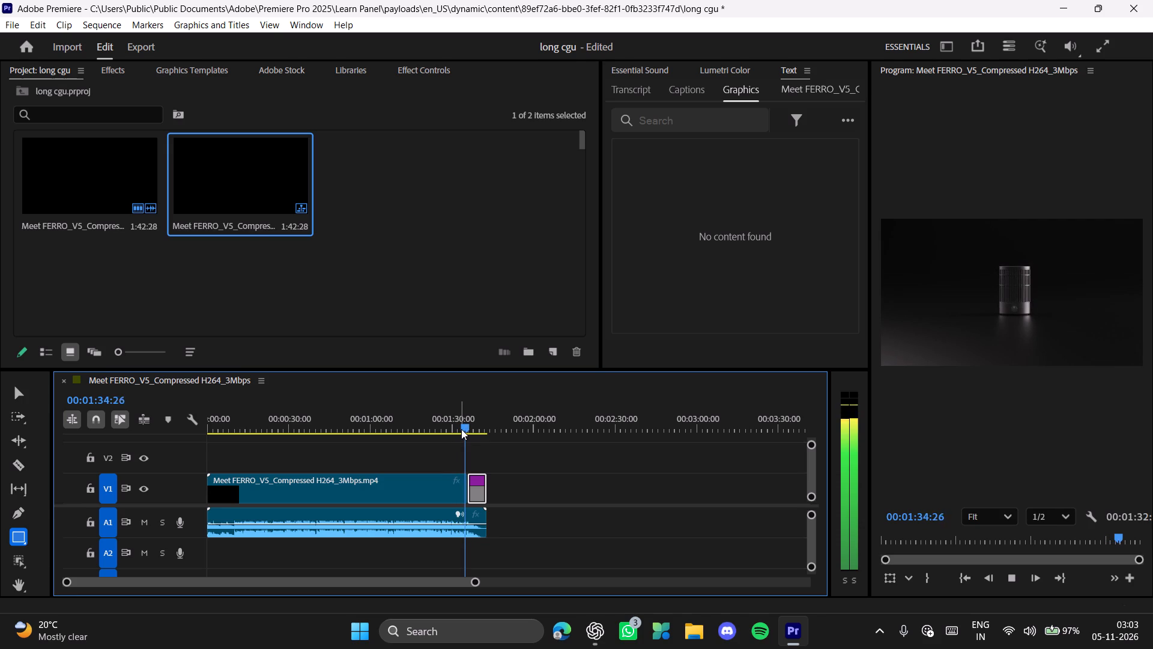
{"action": "key", "text": "space"}
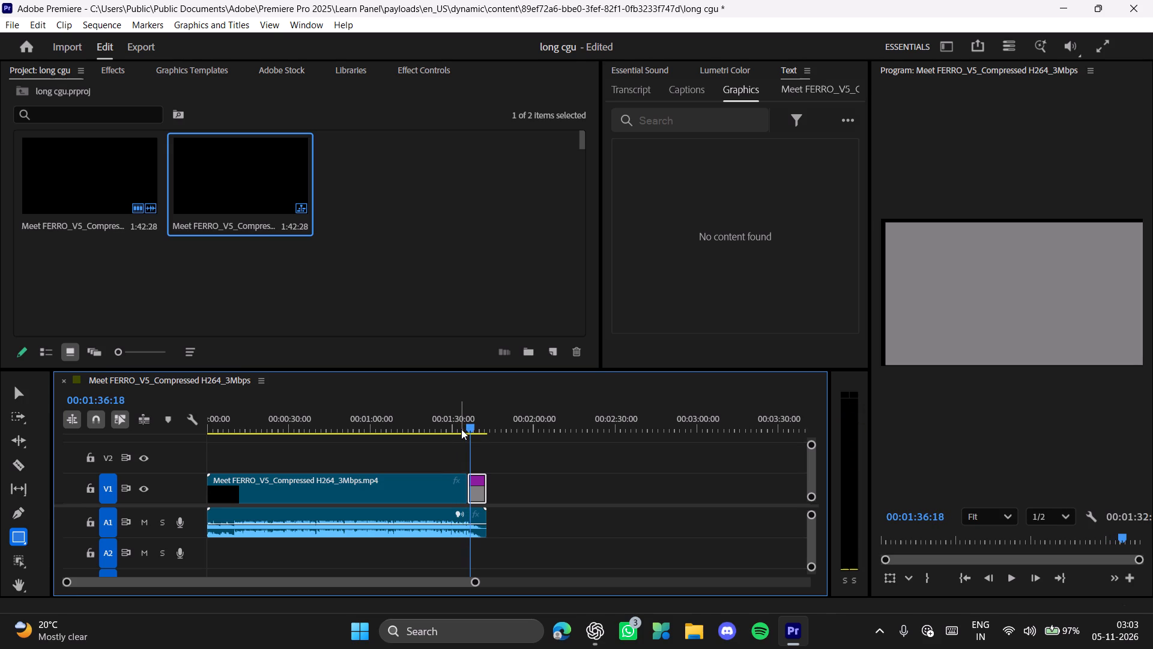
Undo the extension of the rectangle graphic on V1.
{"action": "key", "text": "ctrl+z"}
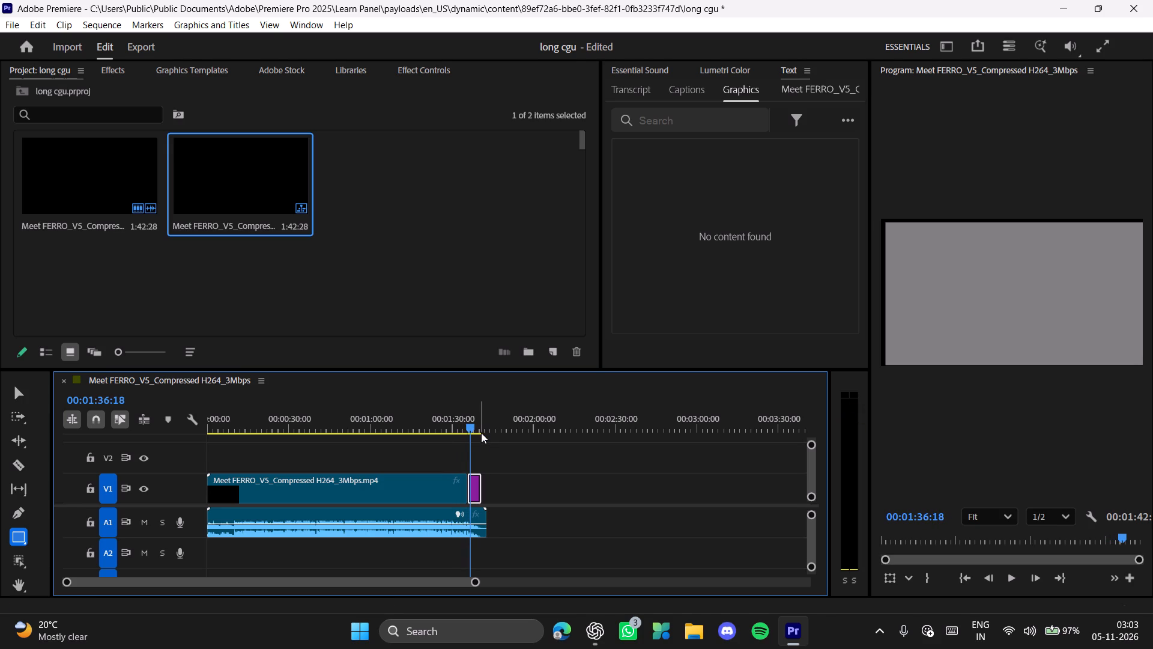
Examine the rectangle graphic's motion, crop, opacity and time remapping properties in Effect Controls.
{"action": "left_click_drag", "start_coordinate": [476, 430], "coordinate": [459, 429]}
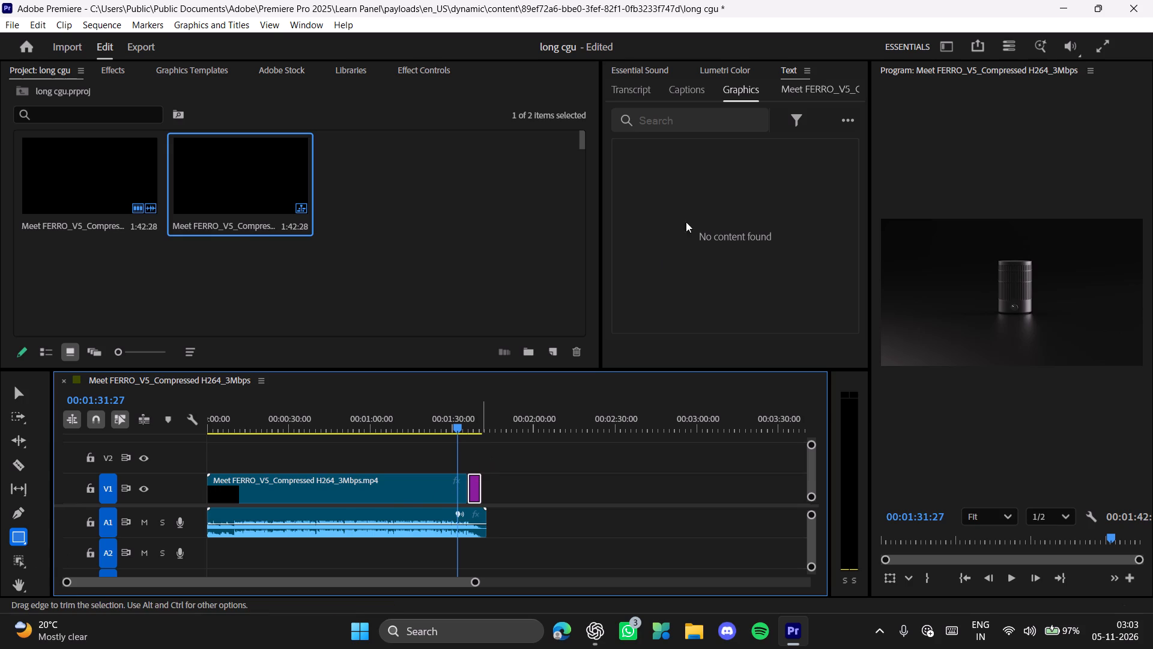
{"action": "left_click", "coordinate": [424, 72]}
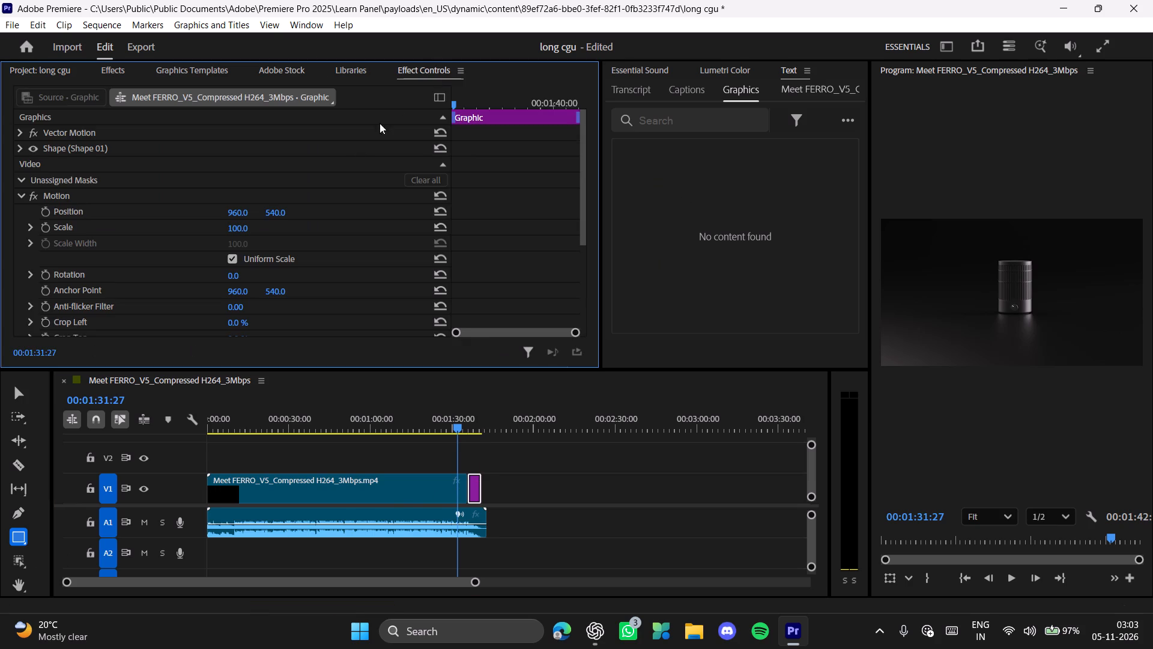
{"action": "scroll", "coordinate": [238, 266], "scroll_direction": "down", "scroll_amount": 11}
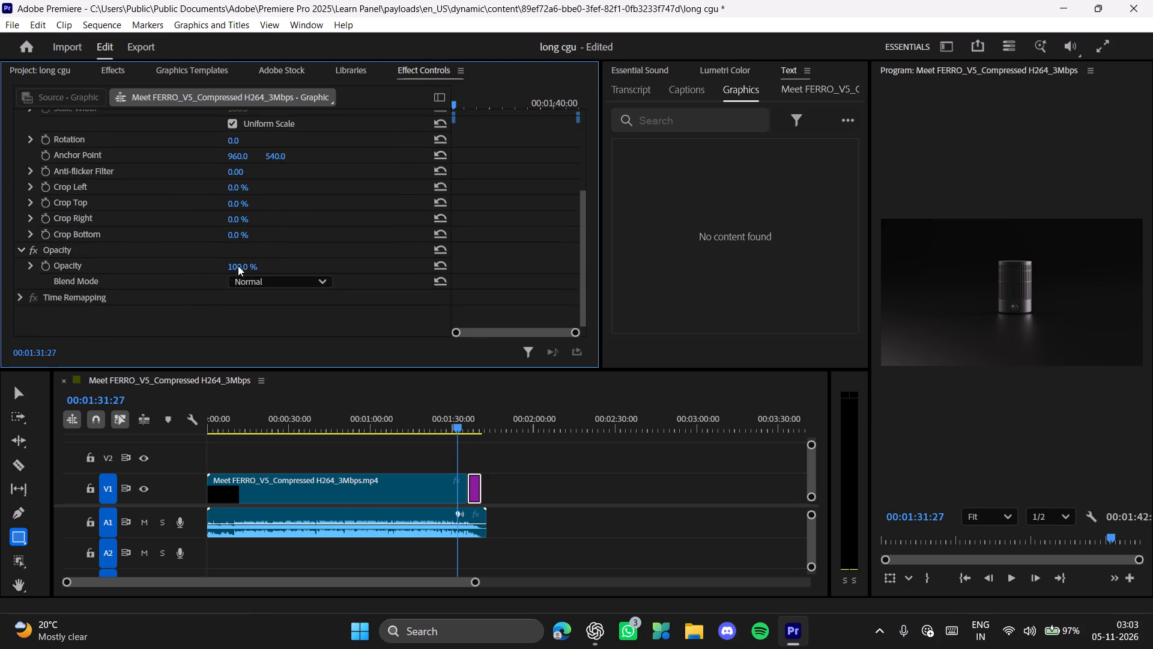
{"action": "scroll", "coordinate": [238, 266], "scroll_direction": "down", "scroll_amount": 5}
{"action": "scroll", "coordinate": [238, 266], "scroll_direction": "up", "scroll_amount": 17}
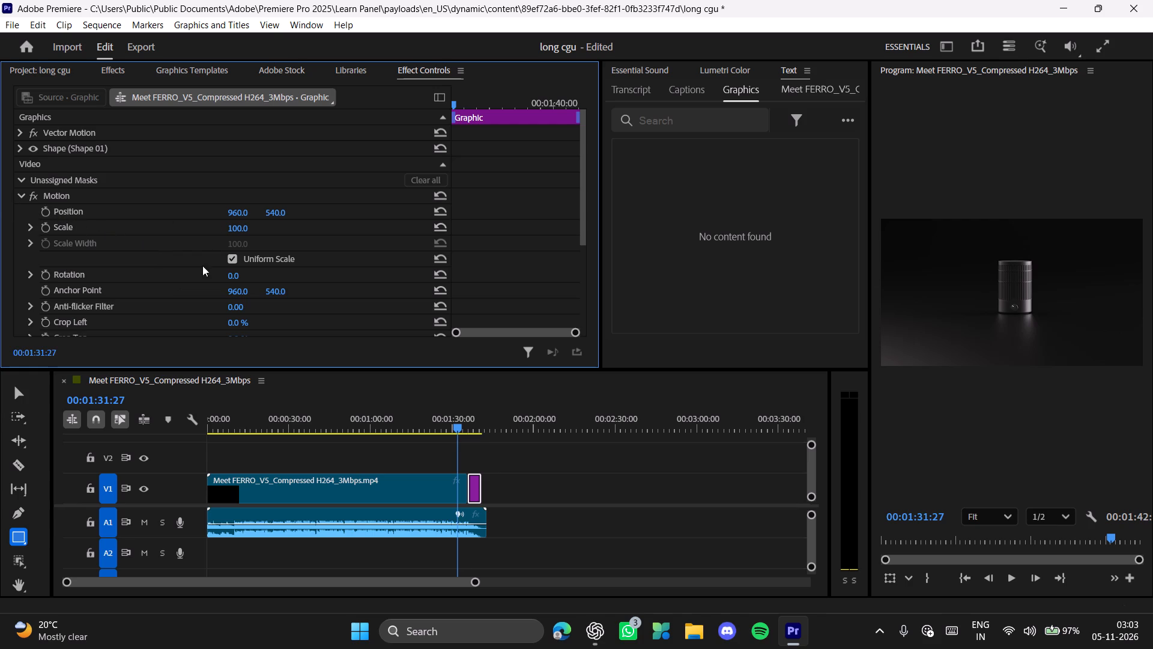
{"action": "scroll", "coordinate": [196, 273], "scroll_direction": "down", "scroll_amount": 13}
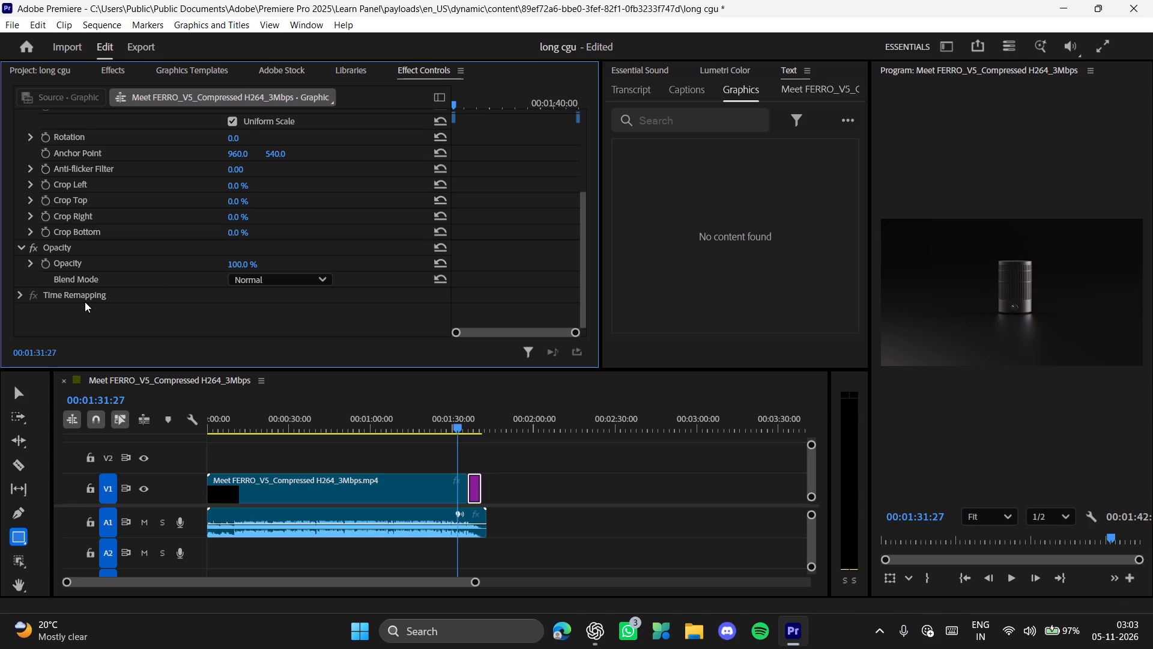
Undo the rectangle graphic and the removal of the closing logo shot from the video clip on V1.
{"action": "key", "text": "ctrl+z"}
{"action": "key", "text": "ctrl+z"}
{"action": "key", "text": "ctrl+z"}
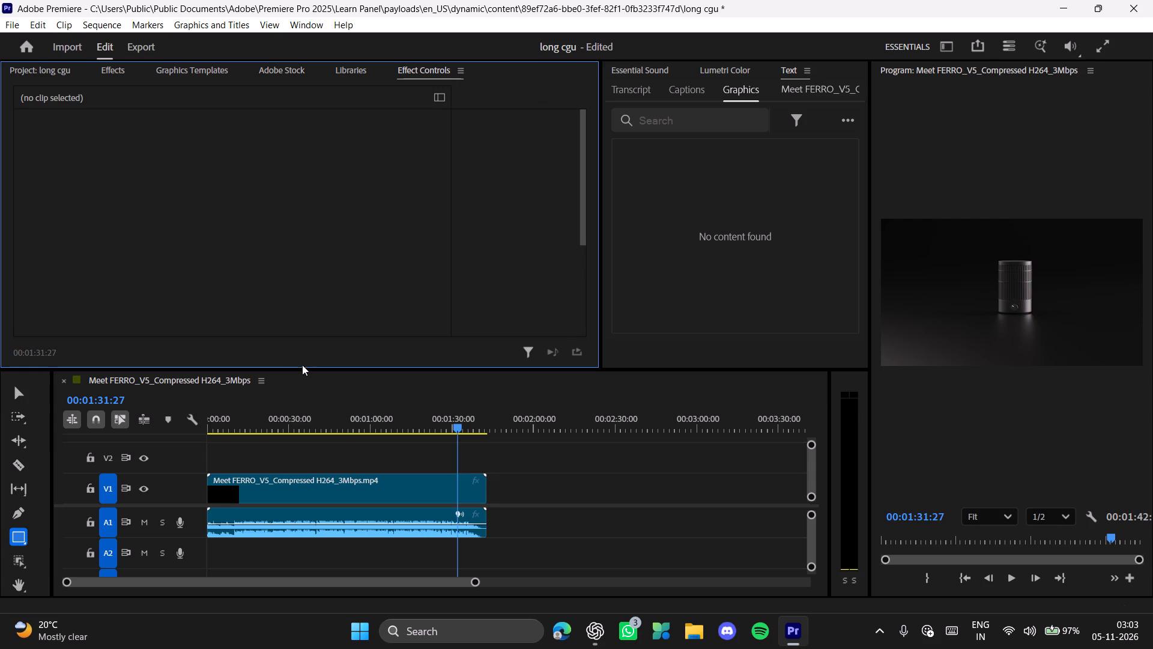
Place the playhead on the blank white frame at 00:01:36:01, stepping back through the closing logo animation.
{"action": "left_click_drag", "start_coordinate": [455, 417], "coordinate": [463, 428]}
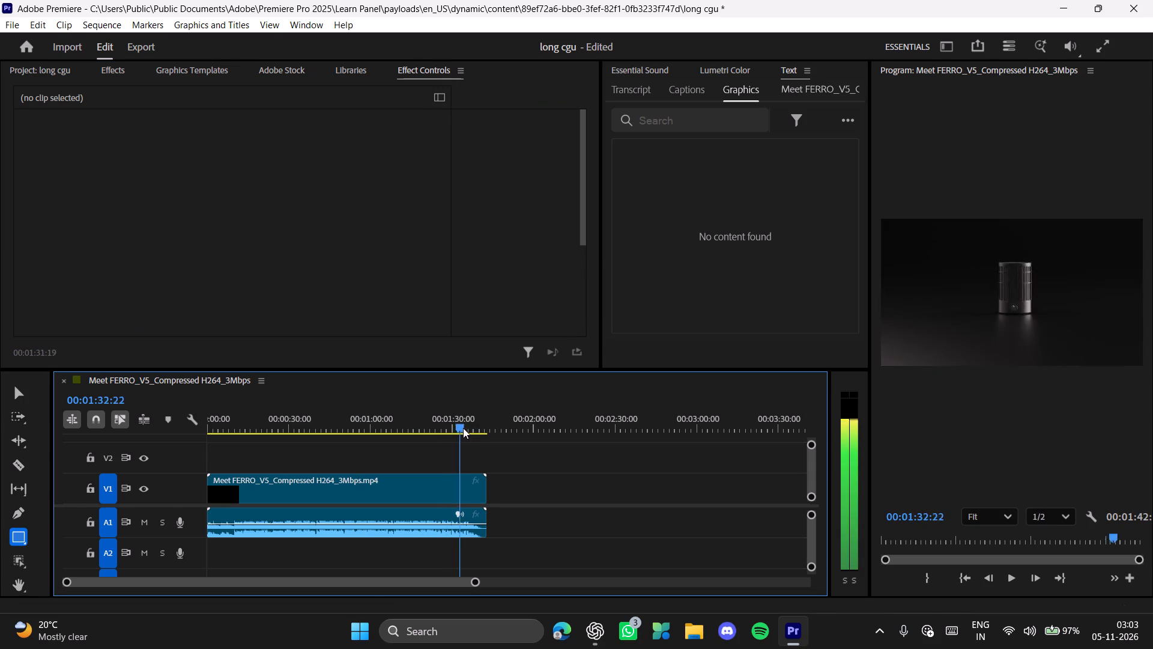
{"action": "left_click_drag", "start_coordinate": [463, 428], "coordinate": [479, 430]}
{"action": "key", "text": "Left"}
{"action": "key", "text": "Left"}
{"action": "key", "text": "Left"}
{"action": "key", "text": "Left"}
{"action": "key", "text": "Left"}
{"action": "key", "text": "Left"}
{"action": "key", "text": "Left"}
{"action": "key", "text": "Left"}
{"action": "key", "text": "Left"}
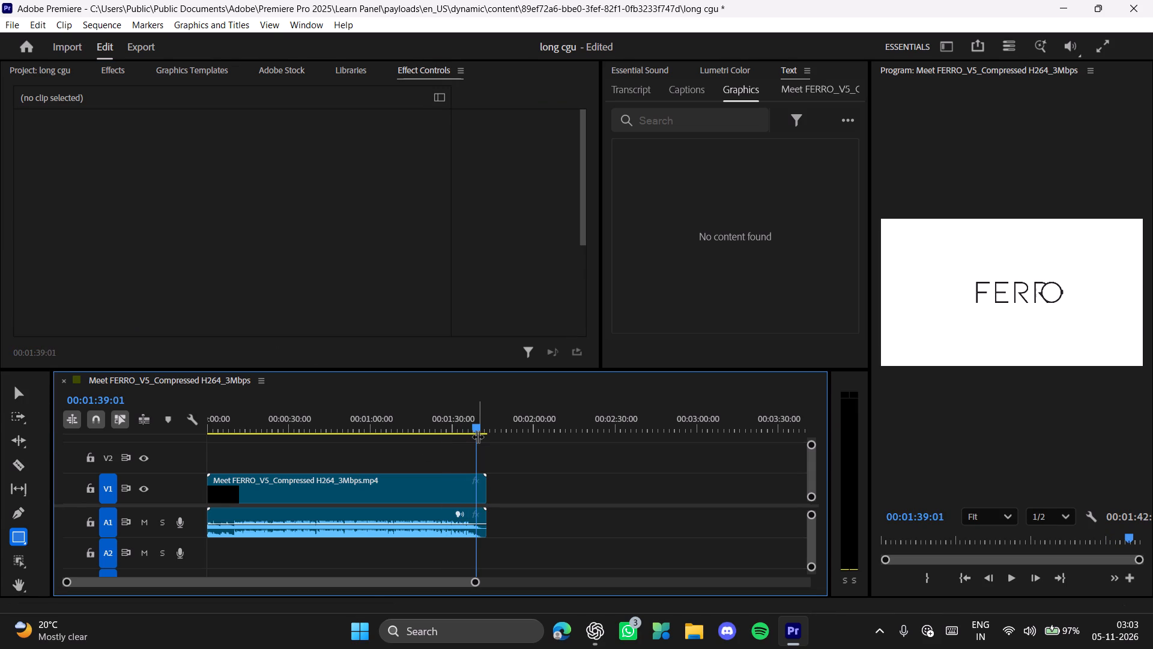
{"action": "key", "text": "Left"}
{"action": "key", "text": "Left"}
{"action": "key", "text": "Left"}
{"action": "key", "text": "Left"}
{"action": "key", "text": "Left"}
{"action": "key", "text": "Left"}
{"action": "key", "text": "Left"}
{"action": "key", "text": "Left"}
{"action": "key", "text": "Left"}
{"action": "key", "text": "Left"}
{"action": "key", "text": "Left"}
{"action": "key", "text": "Left"}
{"action": "key", "text": "Left"}
{"action": "key", "text": "Left"}
{"action": "key", "text": "Left"}
{"action": "key", "text": "Left"}
{"action": "key", "text": "Left"}
{"action": "key", "text": "Left"}
{"action": "key", "text": "Left"}
{"action": "key", "text": "Left"}
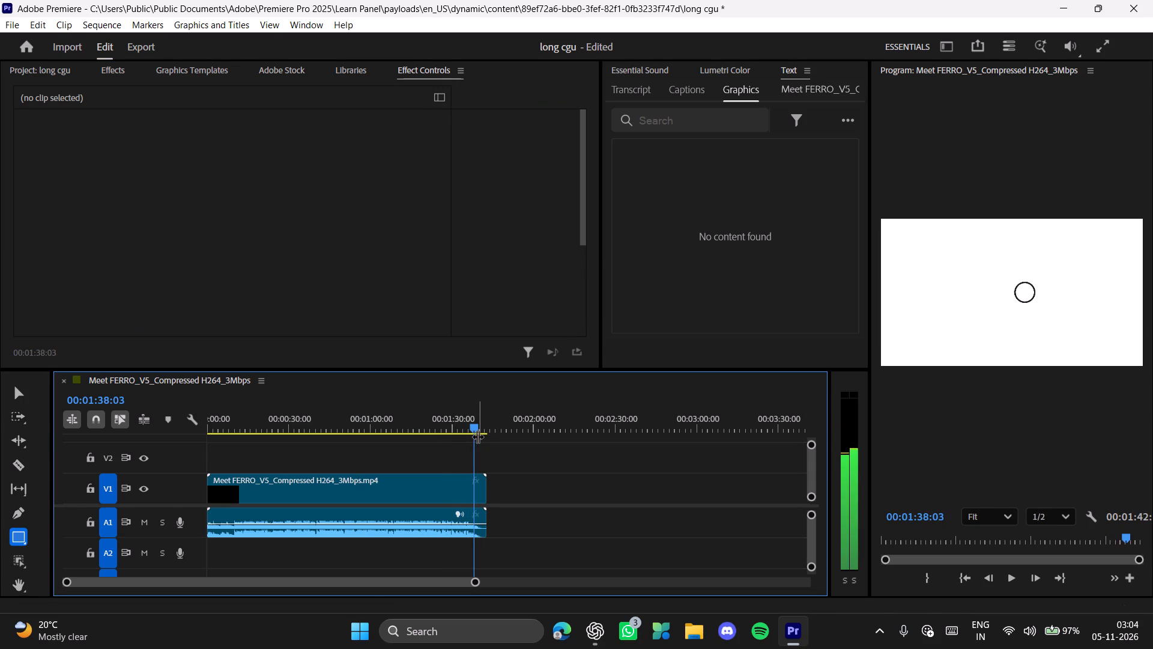
{"action": "key", "text": "Left"}
{"action": "key", "text": "Left"}
{"action": "key", "text": "Left"}
{"action": "key", "text": "Left"}
{"action": "key", "text": "Left"}
{"action": "key", "text": "Left"}
{"action": "key", "text": "Left"}
{"action": "key", "text": "Left"}
{"action": "key", "text": "Left"}
{"action": "key", "text": "Left"}
{"action": "key", "text": "Left"}
{"action": "key", "text": "Left"}
{"action": "key", "text": "Left"}
{"action": "key", "text": "Left"}
{"action": "key", "text": "Left"}
{"action": "key", "text": "Left"}
{"action": "key", "text": "Left"}
{"action": "key", "text": "Left"}
{"action": "key", "text": "Left"}
{"action": "key", "text": "Left"}
{"action": "key", "text": "Left"}
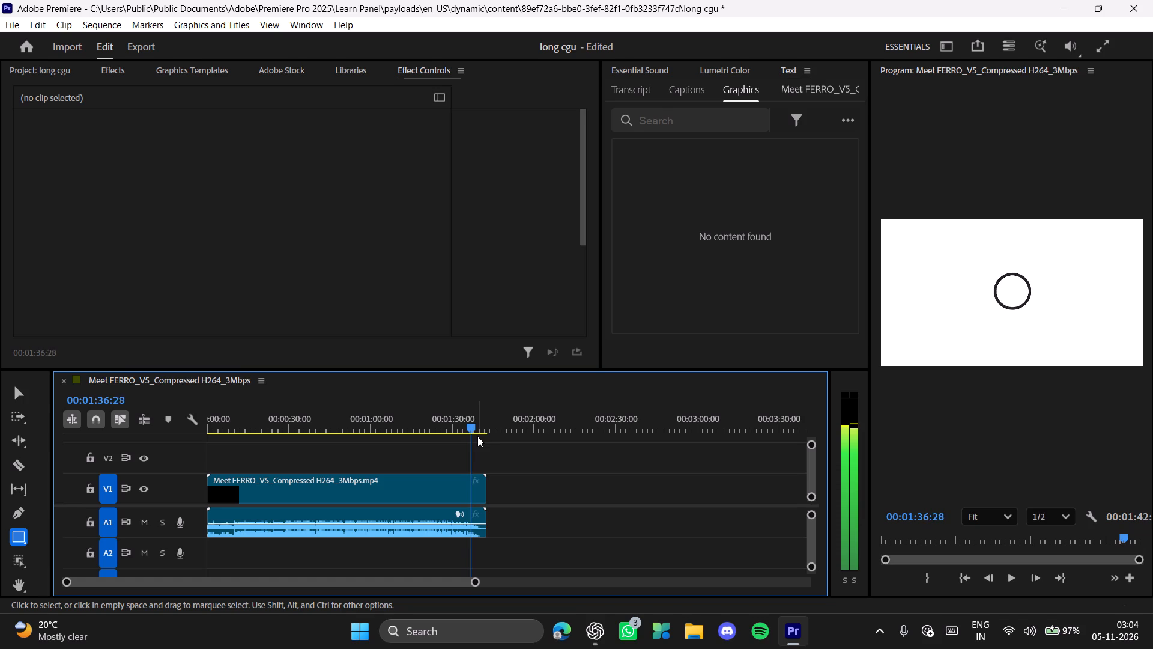
{"action": "key", "text": "Left"}
{"action": "key", "text": "Left"}
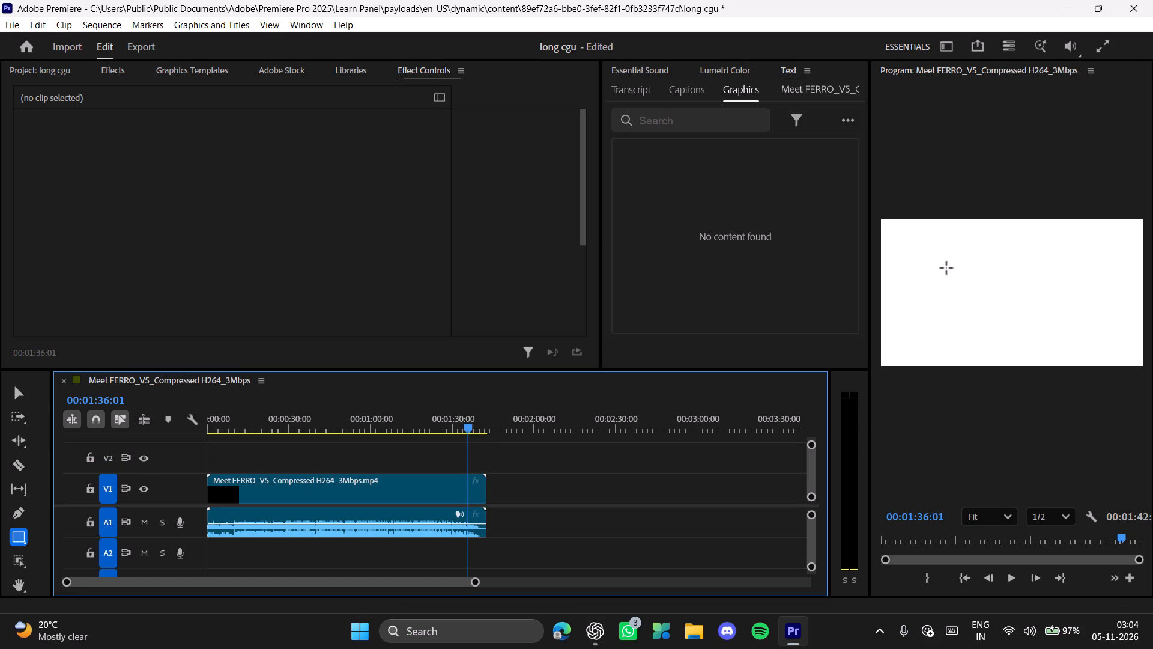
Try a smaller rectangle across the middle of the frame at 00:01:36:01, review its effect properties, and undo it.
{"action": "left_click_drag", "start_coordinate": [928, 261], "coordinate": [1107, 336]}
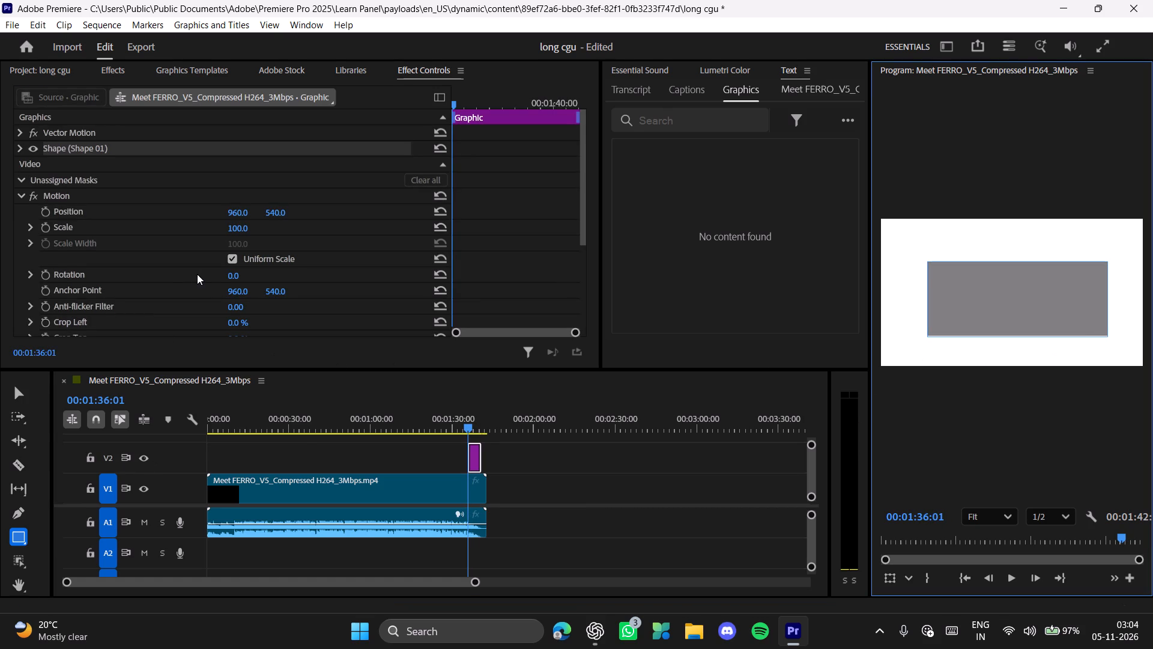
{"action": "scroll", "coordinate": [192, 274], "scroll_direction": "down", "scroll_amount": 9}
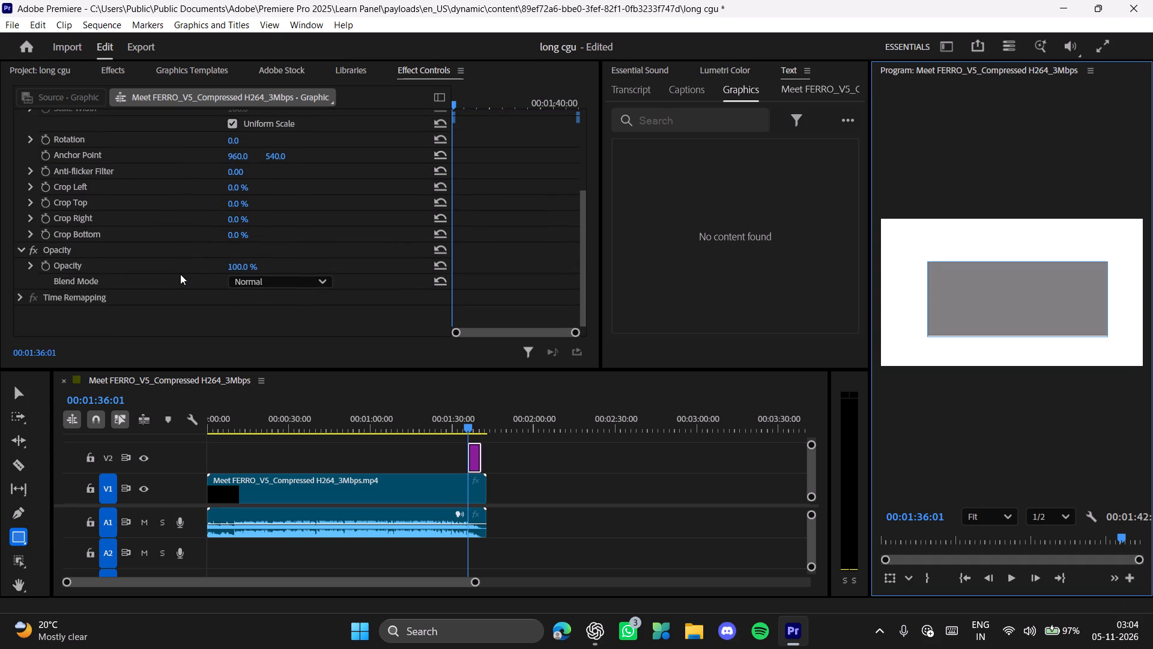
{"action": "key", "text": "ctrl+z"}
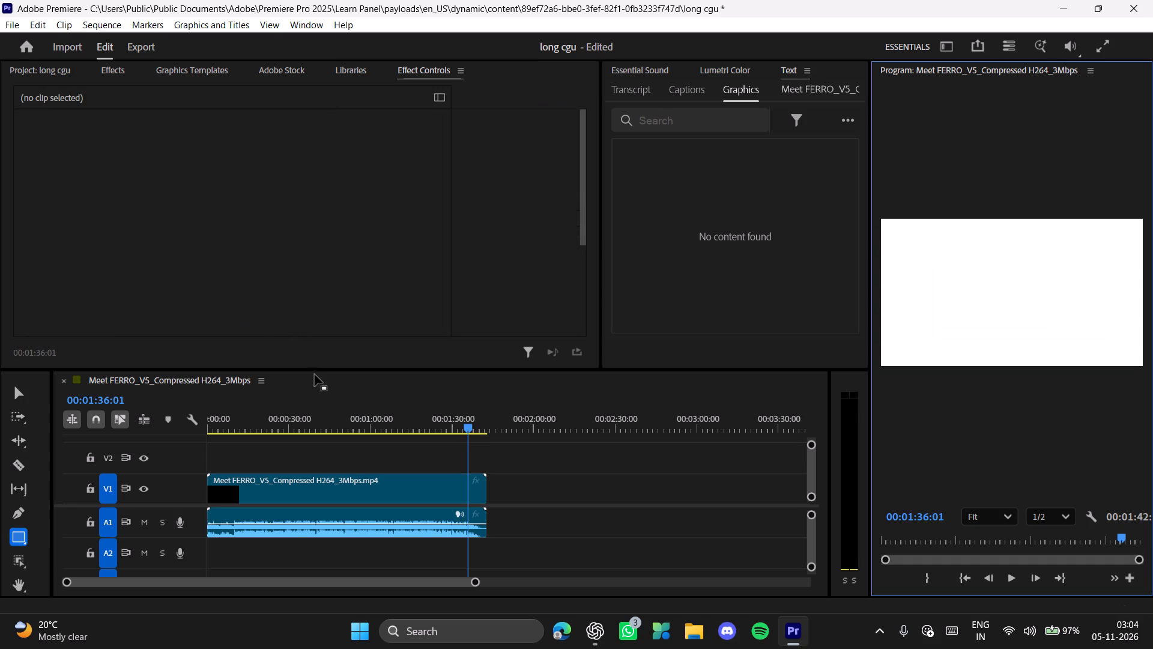
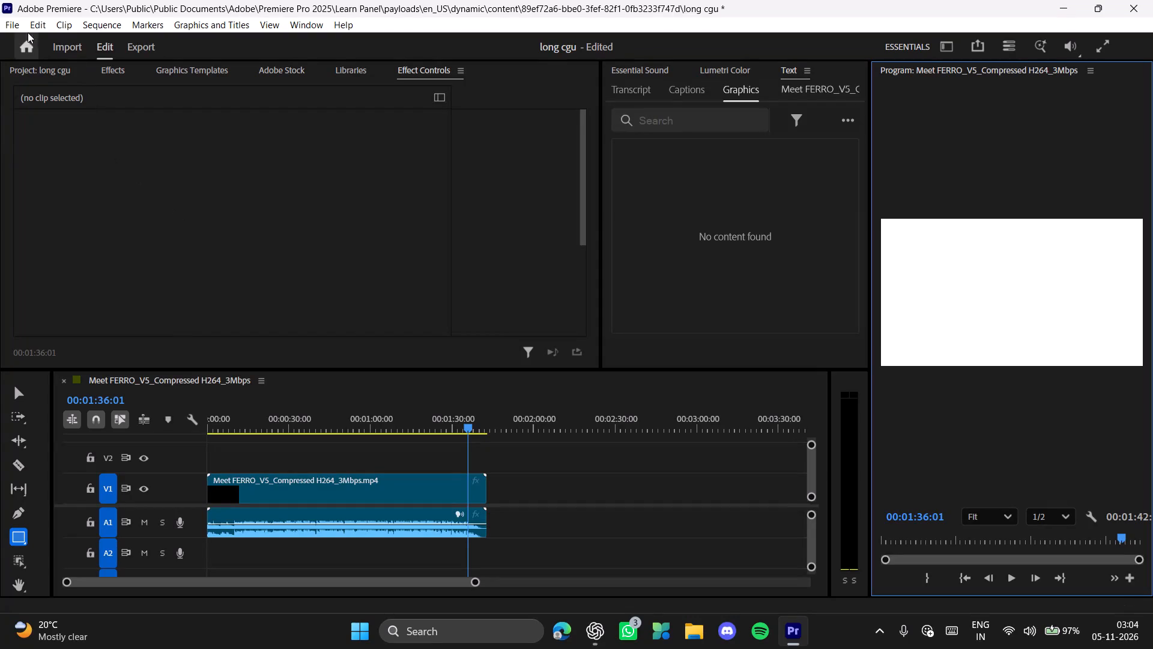
Create a white 1920 × 1080 color matte at 30.00 fps and name it "ending logo".
{"action": "left_click", "coordinate": [5, 21]}
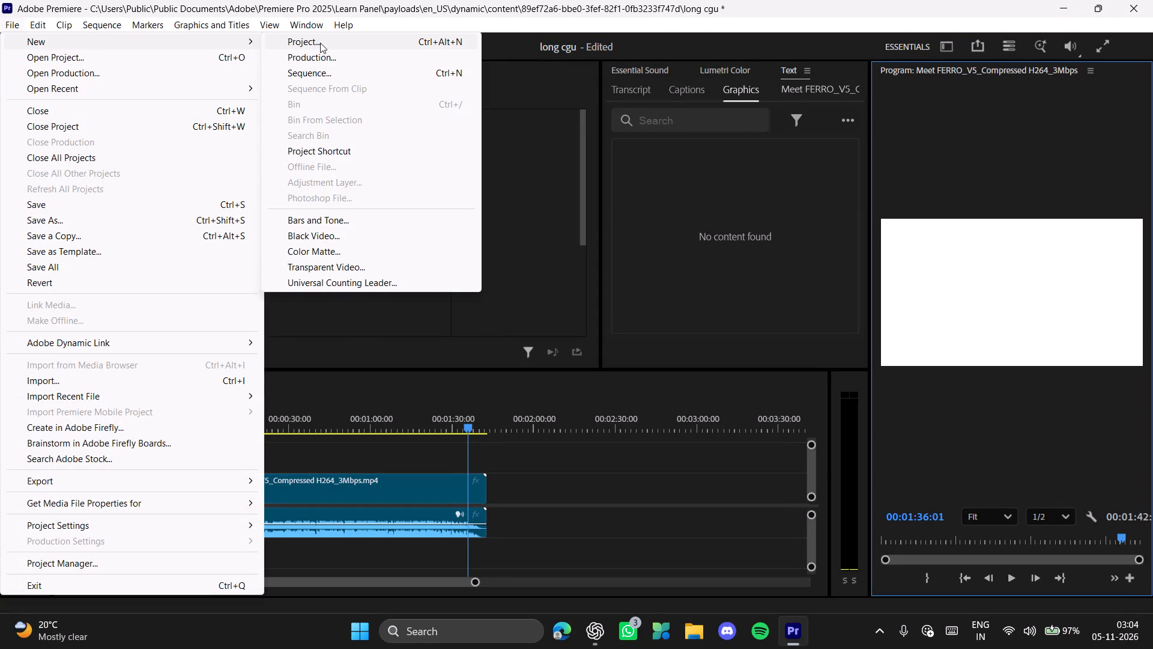
{"action": "left_click", "coordinate": [345, 248]}
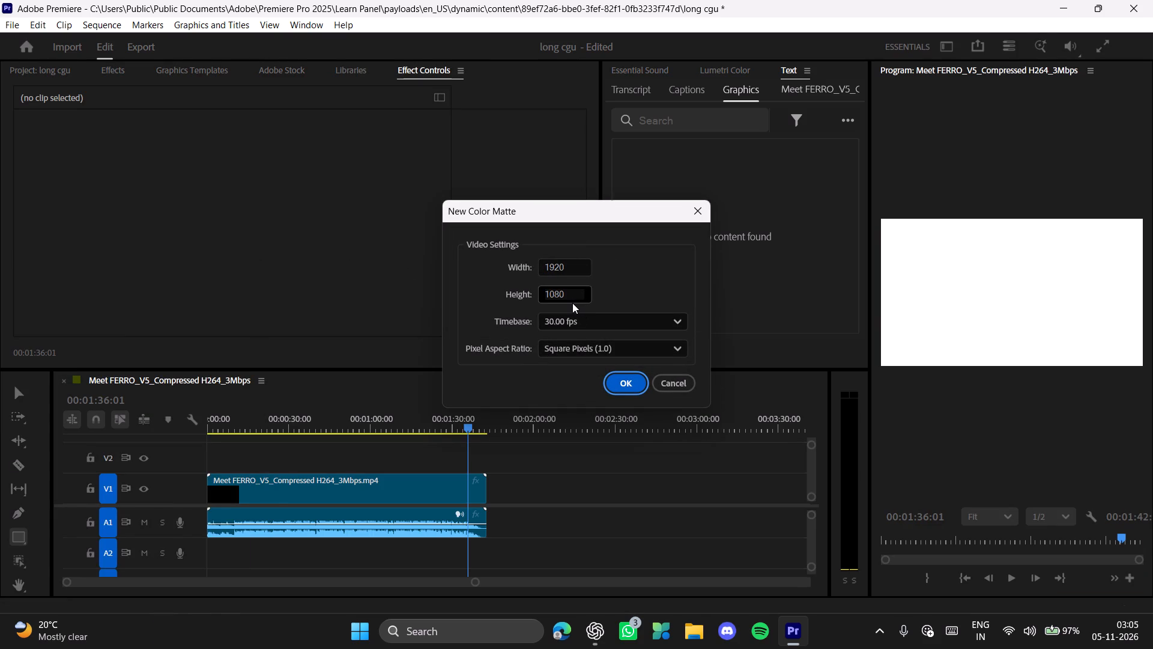
{"action": "left_click", "coordinate": [619, 382]}
{"action": "left_click_drag", "start_coordinate": [503, 303], "coordinate": [540, 284]}
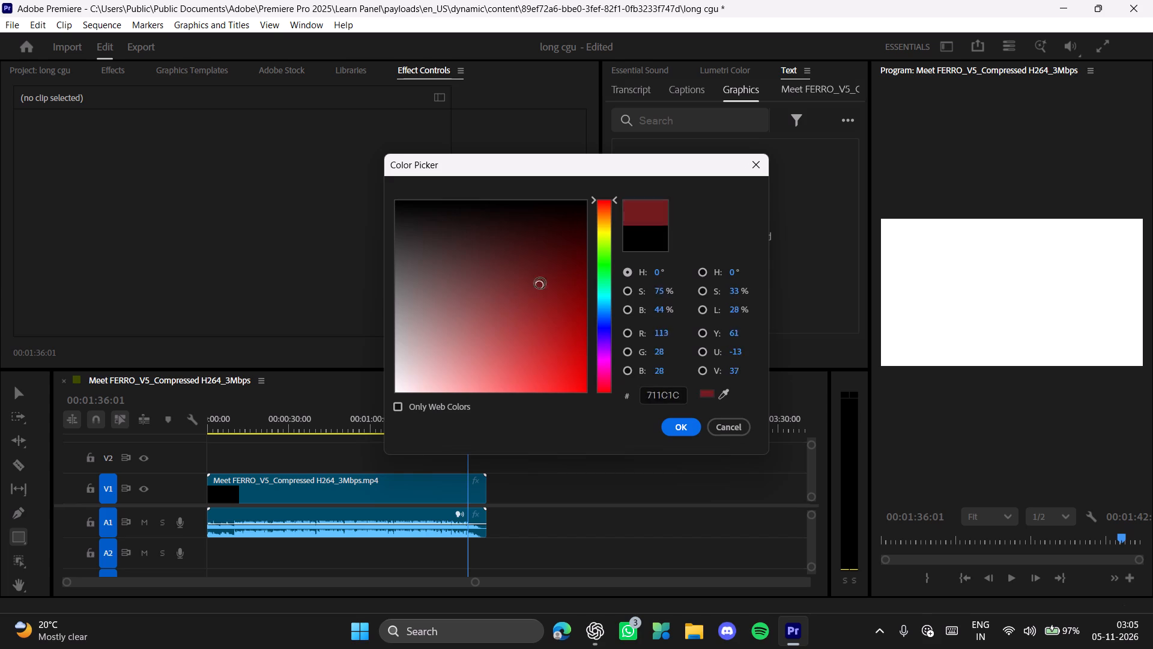
{"action": "left_click_drag", "start_coordinate": [540, 284], "coordinate": [309, 424]}
{"action": "left_click", "coordinate": [672, 426]}
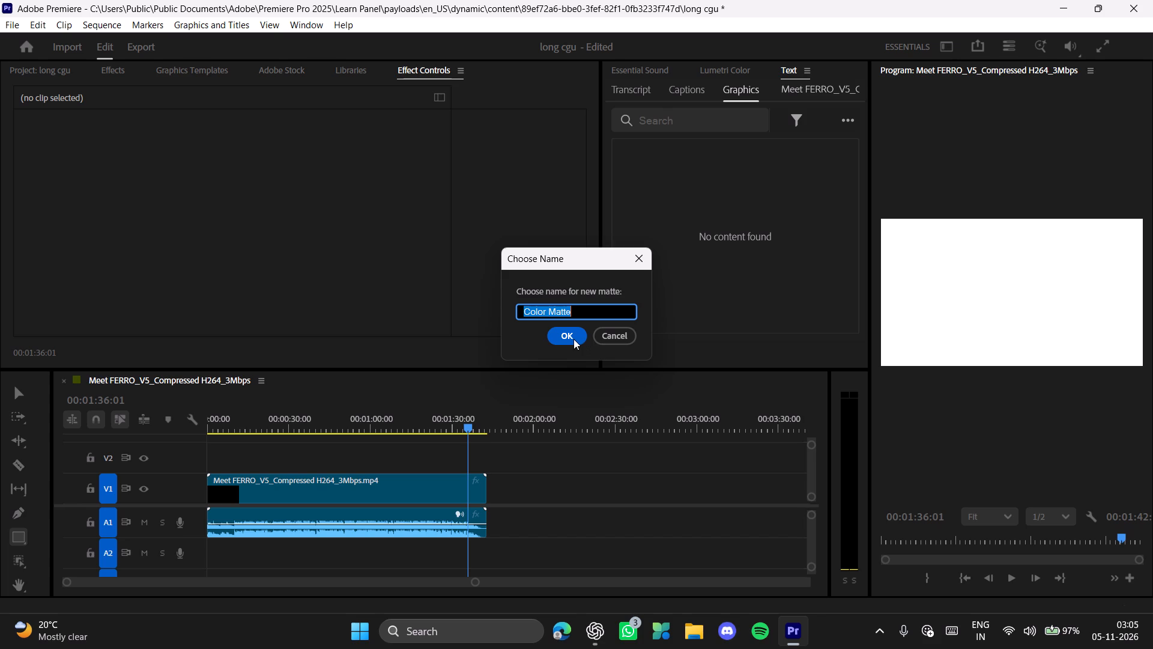
{"action": "type", "text": "ending"}
{"action": "key", "text": "space"}
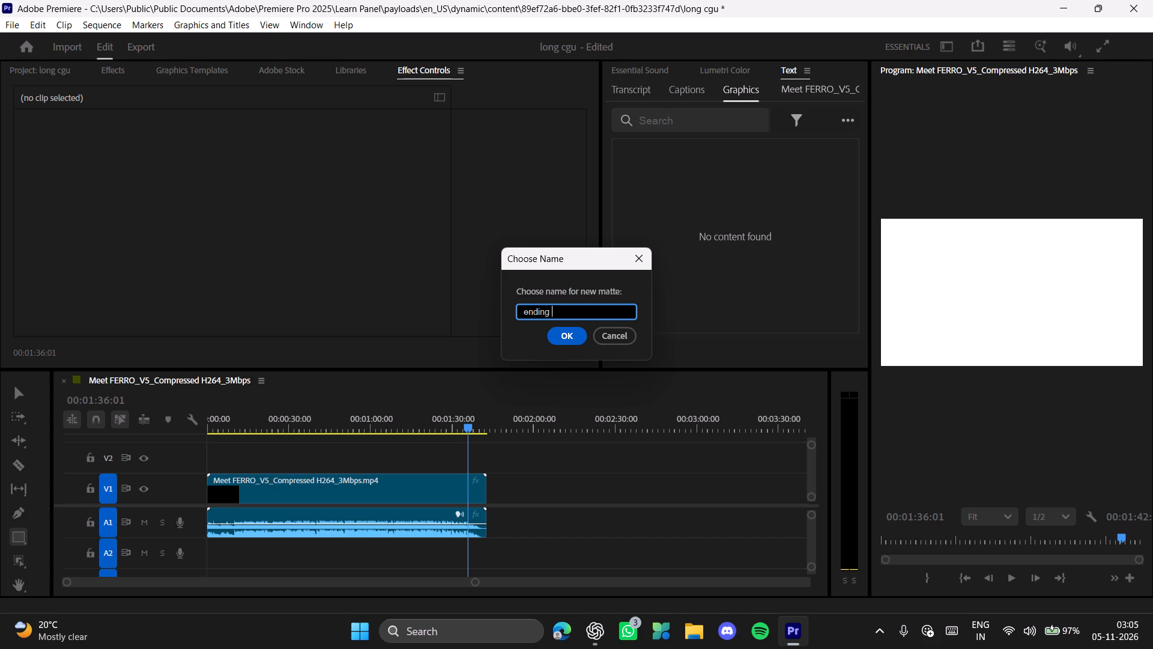
{"action": "type", "text": "logo"}
{"action": "key", "text": "Return"}
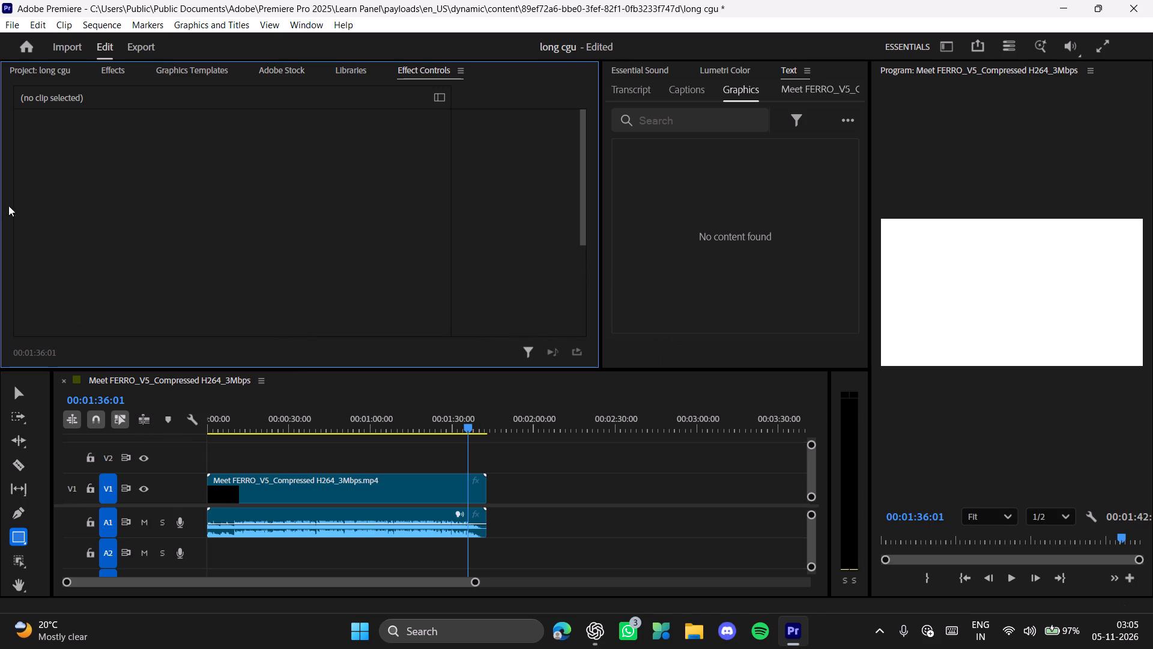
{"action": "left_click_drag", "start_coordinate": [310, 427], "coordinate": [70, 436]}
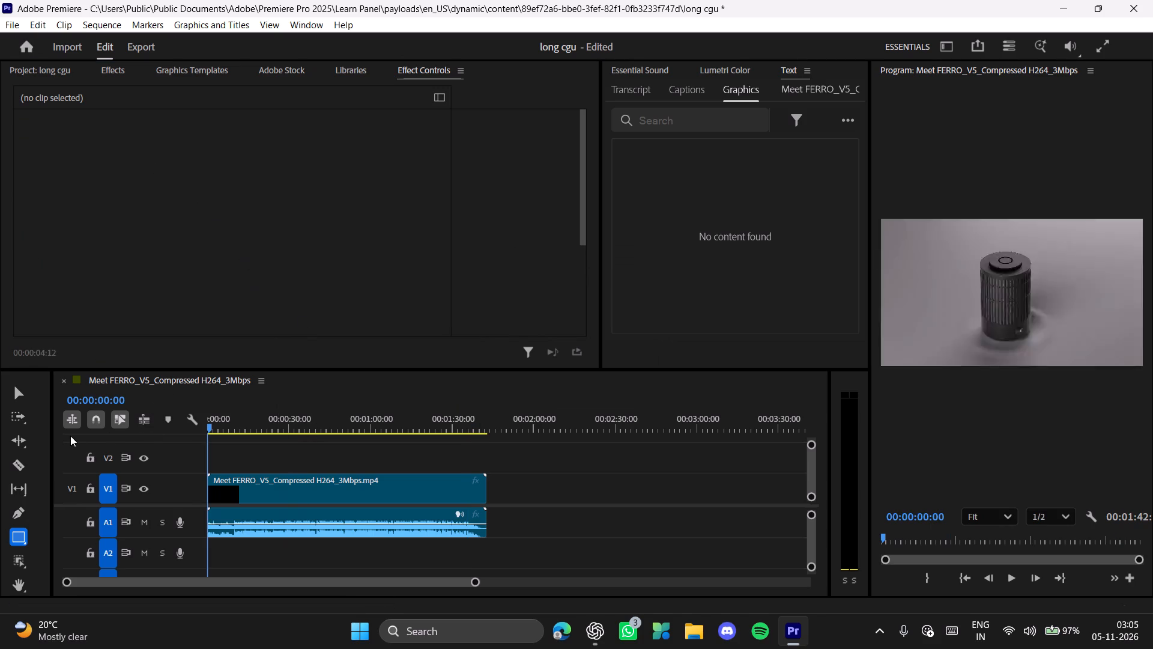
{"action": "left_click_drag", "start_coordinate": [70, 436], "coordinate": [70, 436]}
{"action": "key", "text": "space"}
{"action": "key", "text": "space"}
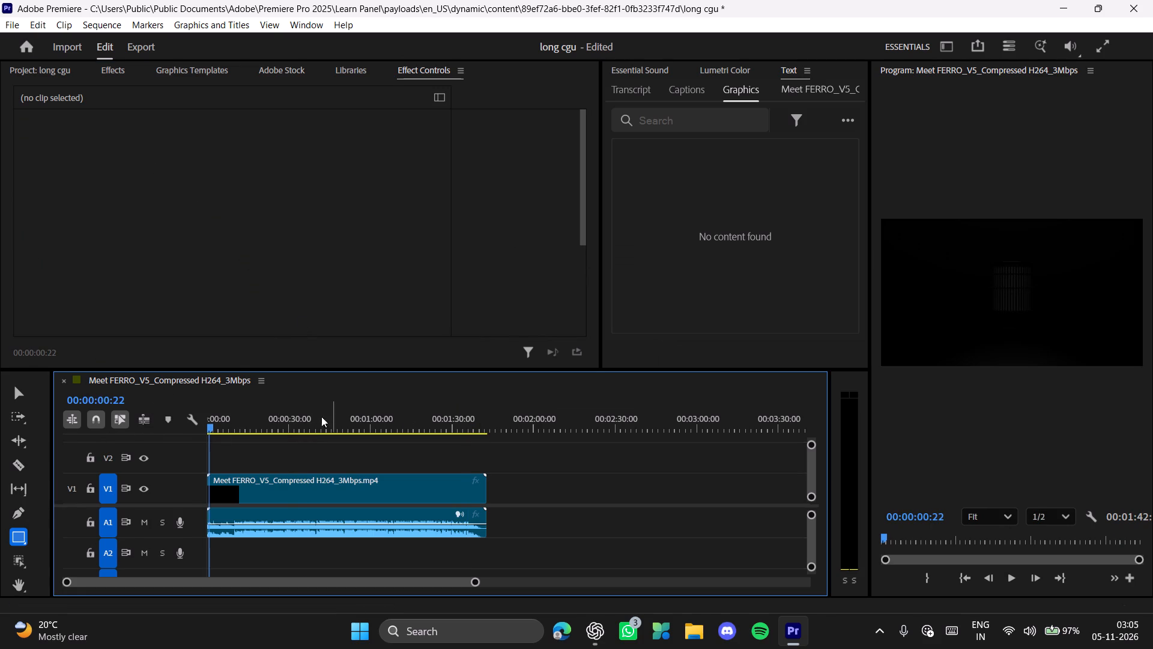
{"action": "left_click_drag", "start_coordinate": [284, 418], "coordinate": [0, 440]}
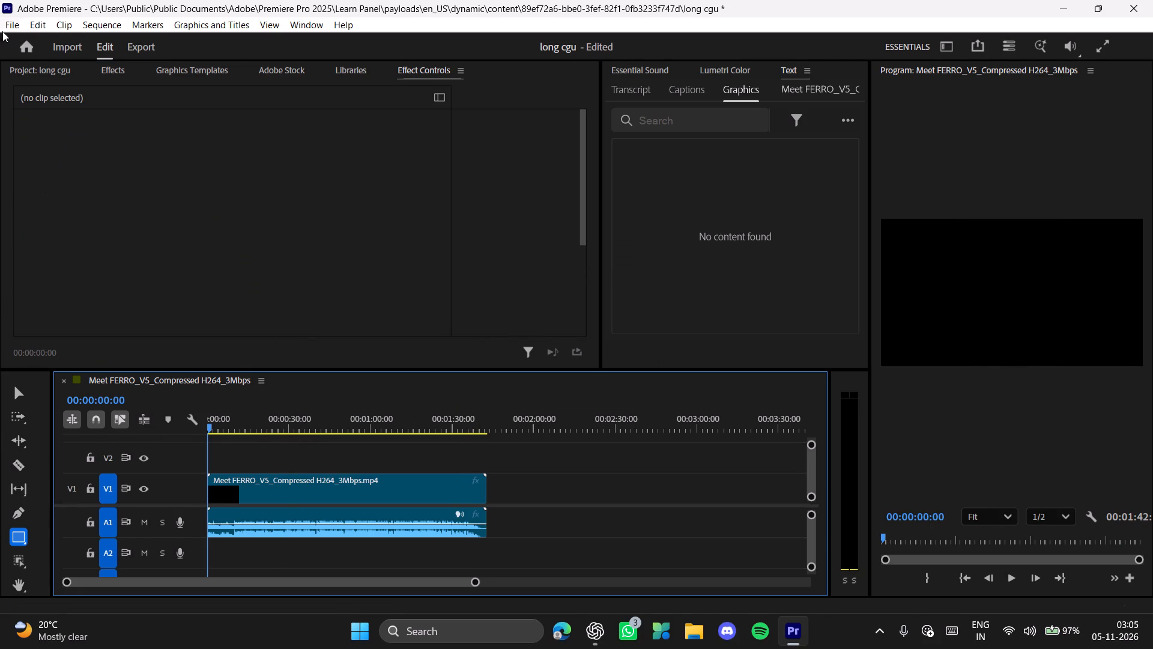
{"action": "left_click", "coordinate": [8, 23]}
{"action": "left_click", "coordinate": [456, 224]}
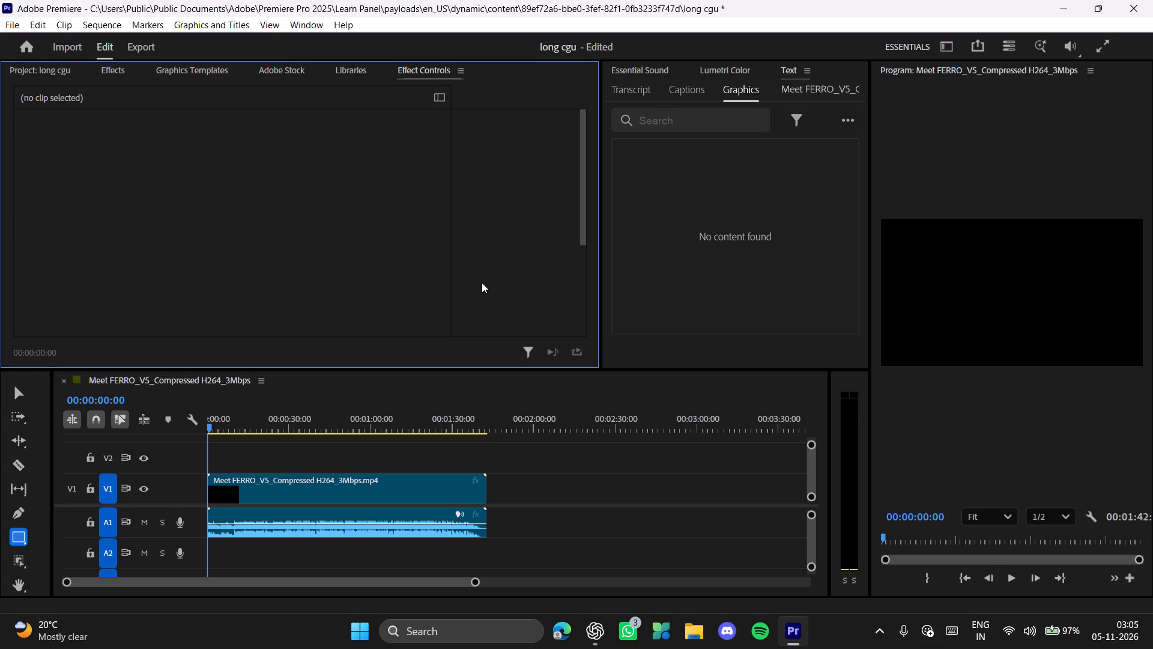
Place the "ending logo" matte from the project bin on V2, aligned with the end of the video clip.
{"action": "left_click", "coordinate": [285, 70]}
{"action": "left_click", "coordinate": [208, 70]}
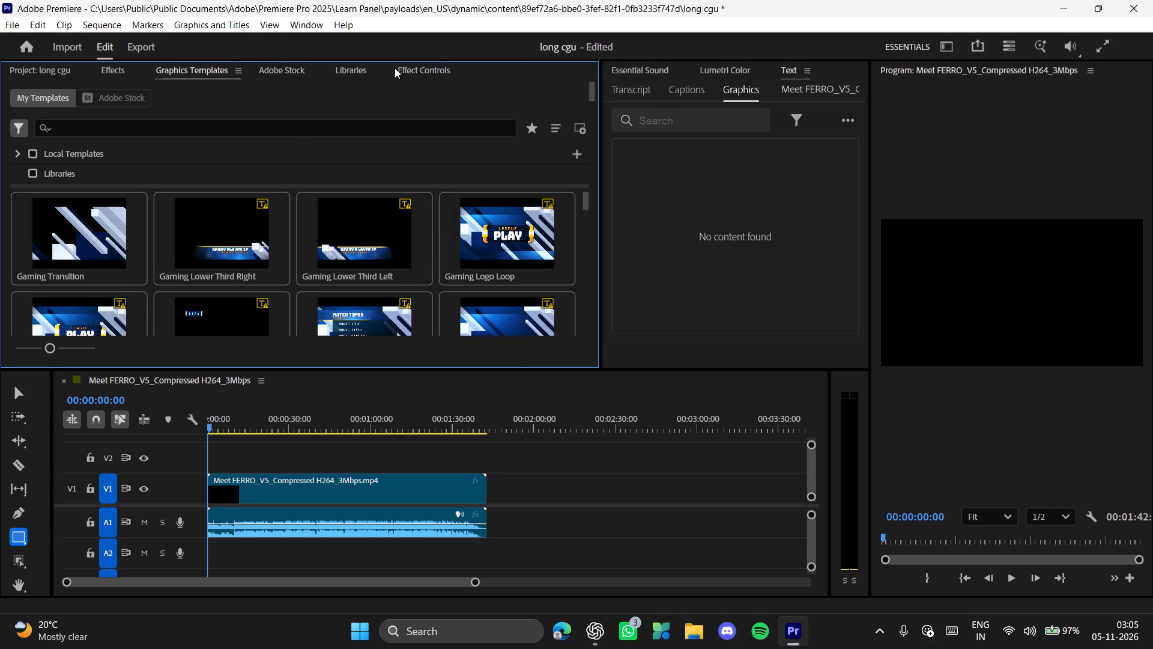
{"action": "left_click", "coordinate": [360, 67]}
{"action": "scroll", "coordinate": [222, 75], "scroll_direction": "up", "scroll_amount": 6}
{"action": "left_click_drag", "start_coordinate": [350, 156], "coordinate": [453, 456]}
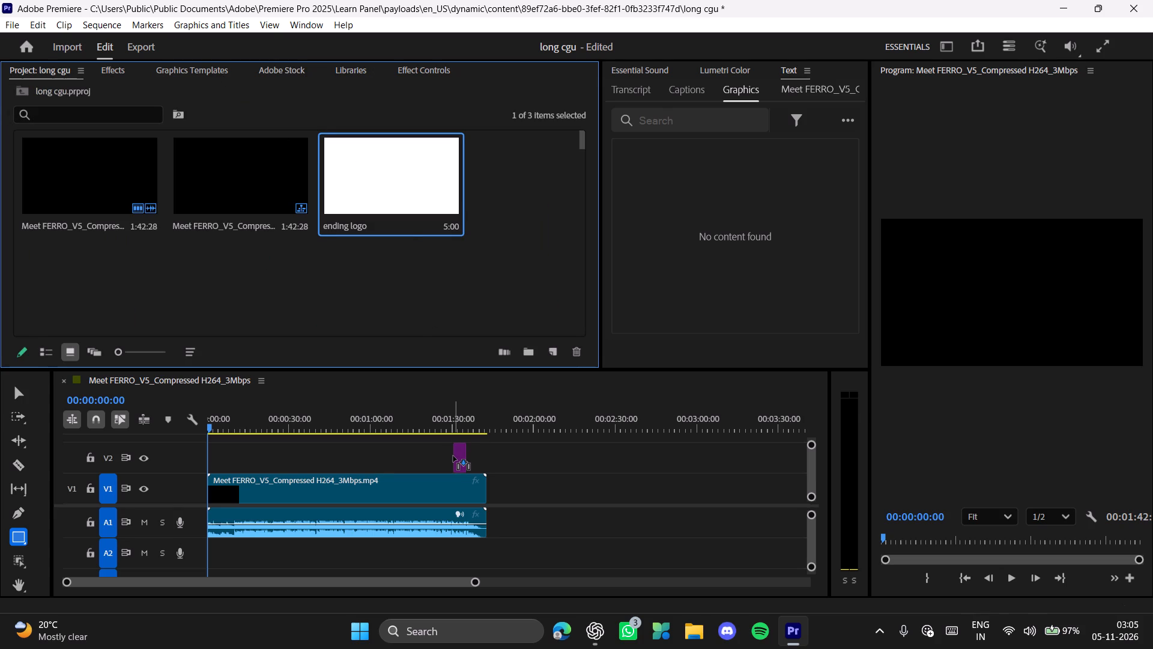
{"action": "left_click_drag", "start_coordinate": [453, 456], "coordinate": [467, 460]}
Extend the start of the "ending logo" matte on V2 back to the blank white frame at 00:01:36:01 and preview the ending.
{"action": "left_click", "coordinate": [471, 425]}
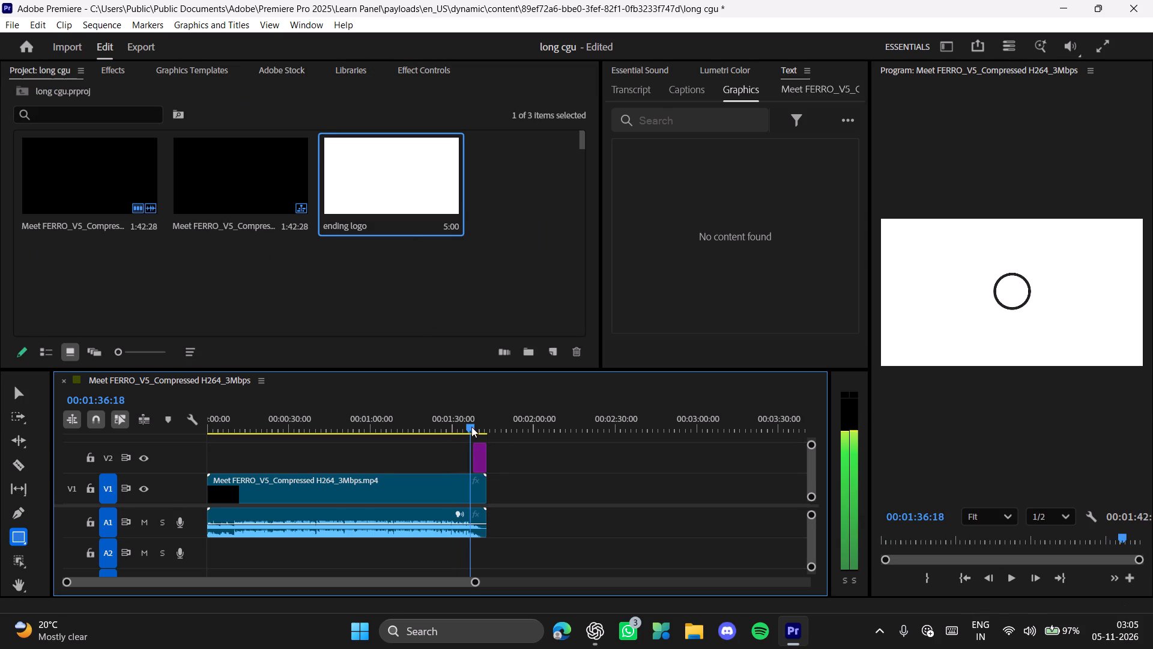
{"action": "key", "text": "Left"}
{"action": "key", "text": "Left"}
{"action": "key", "text": "Left"}
{"action": "key", "text": "Left"}
{"action": "key", "text": "Left"}
{"action": "key", "text": "Left"}
{"action": "key", "text": "Left"}
{"action": "key", "text": "Left"}
{"action": "key", "text": "Left"}
{"action": "key", "text": "Left"}
{"action": "key", "text": "Left"}
{"action": "key", "text": "Left"}
{"action": "key", "text": "Left"}
{"action": "key", "text": "Left"}
{"action": "key", "text": "Left"}
{"action": "key", "text": "Left"}
{"action": "key", "text": "Left"}
{"action": "key", "text": "Left"}
{"action": "key", "text": "Left"}
{"action": "key", "text": "Left"}
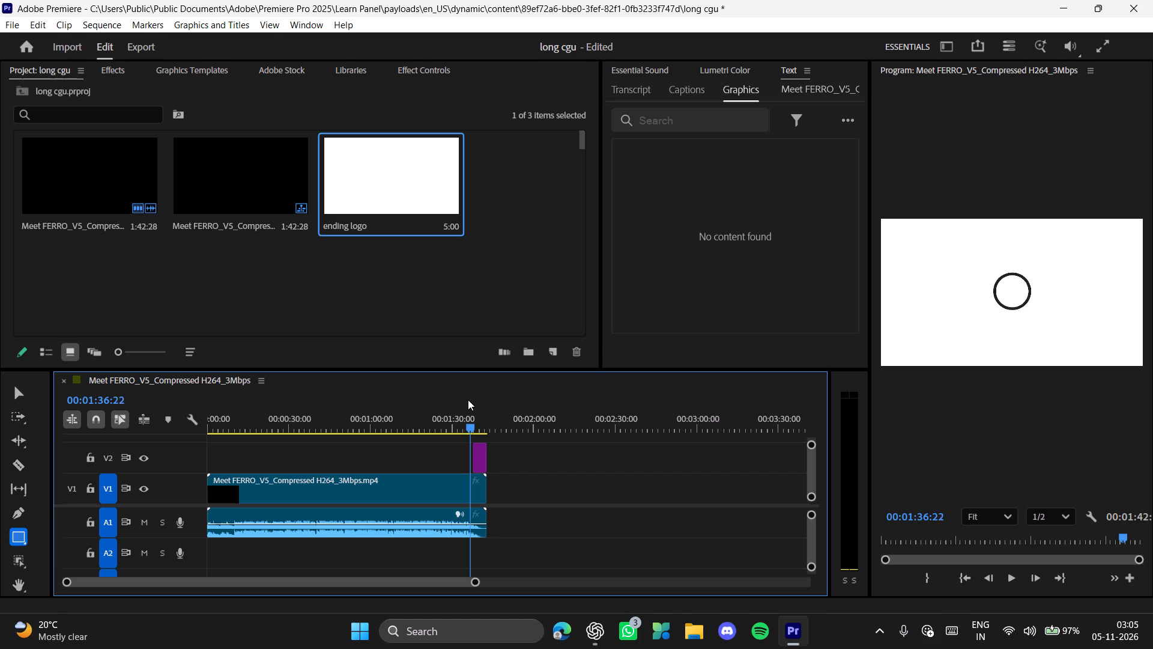
{"action": "key", "text": "Right"}
{"action": "key", "text": "Right"}
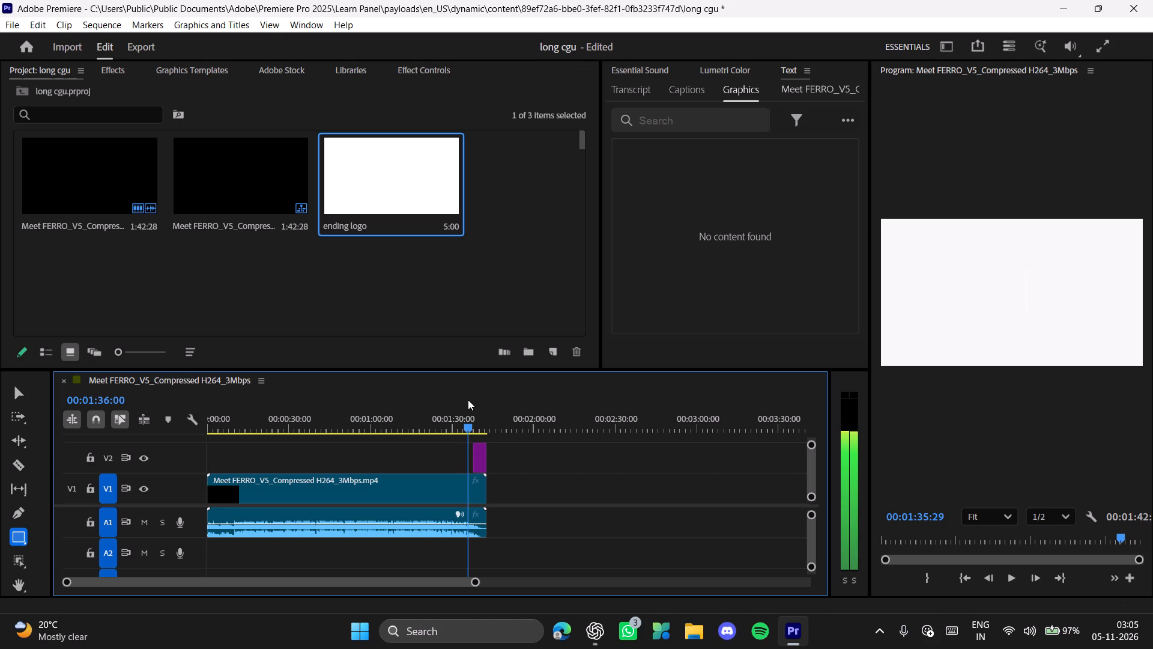
{"action": "key", "text": "Right"}
{"action": "key", "text": "Right"}
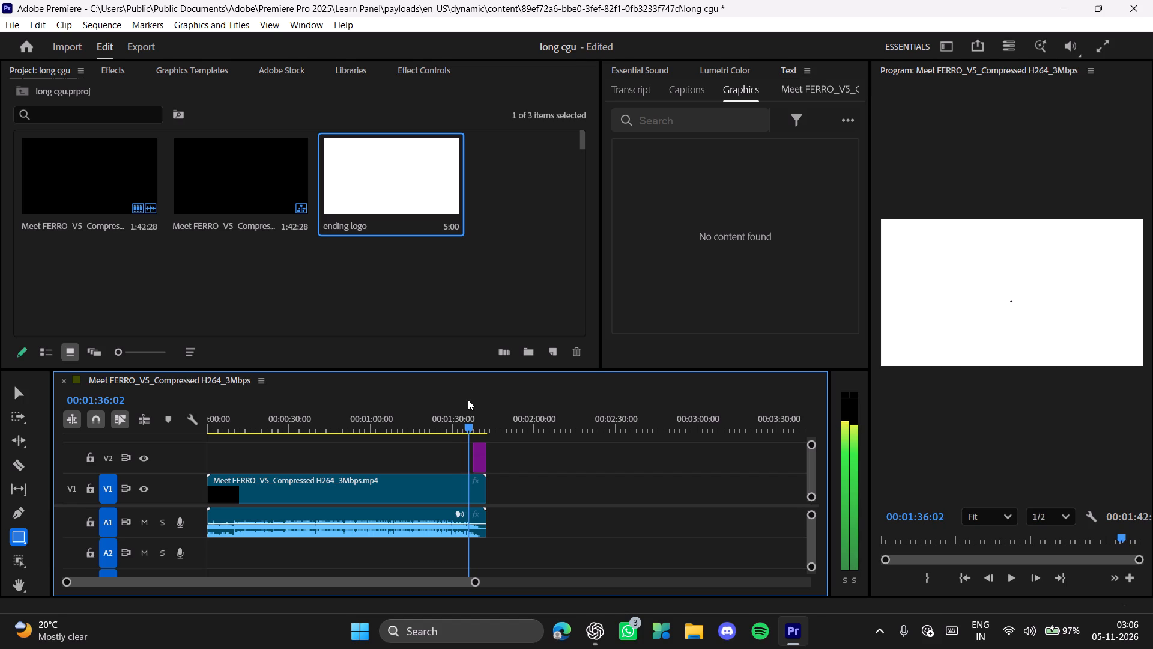
{"action": "key", "text": "Left"}
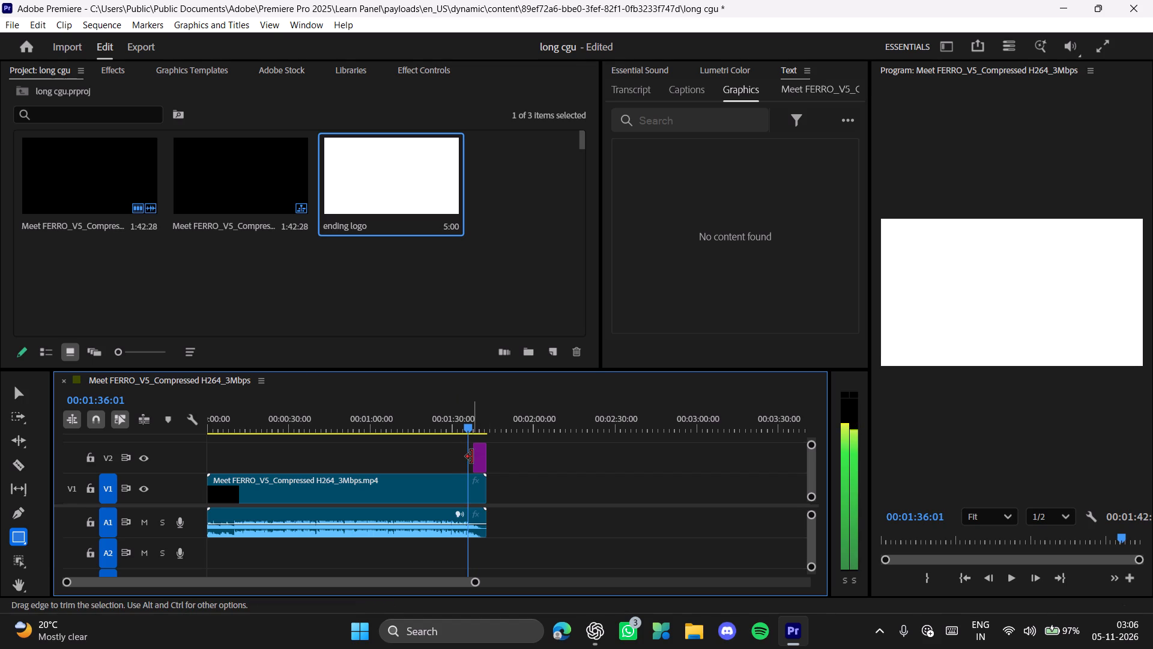
{"action": "left_click_drag", "start_coordinate": [472, 457], "coordinate": [467, 459]}
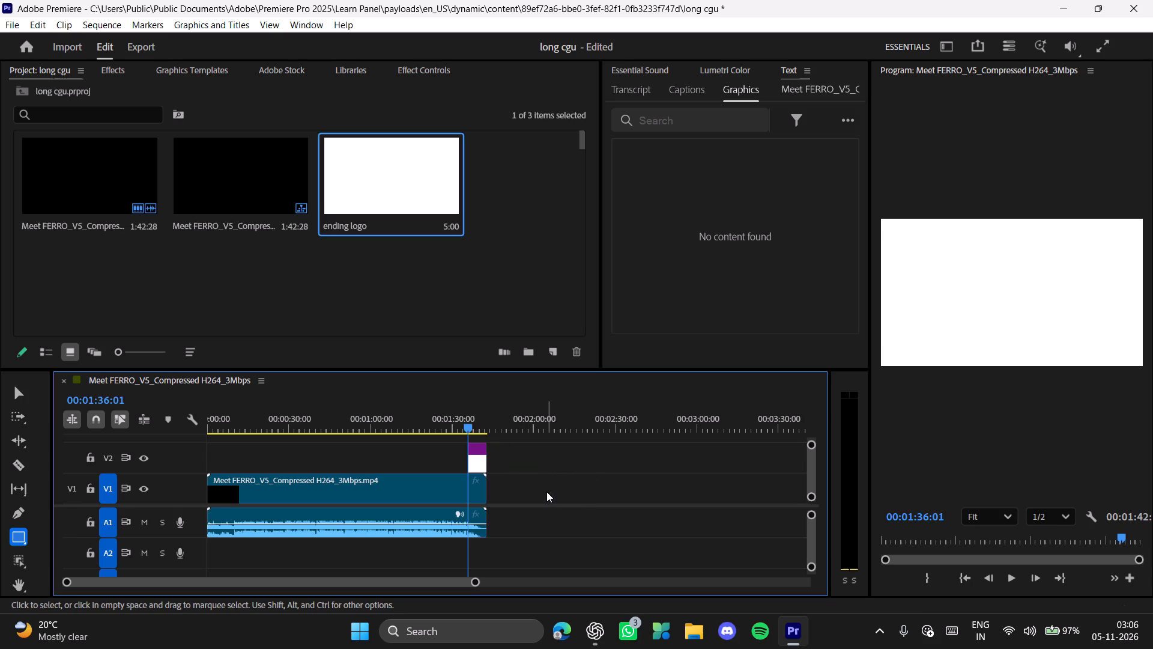
{"action": "key", "text": "space"}
{"action": "key", "text": "space"}
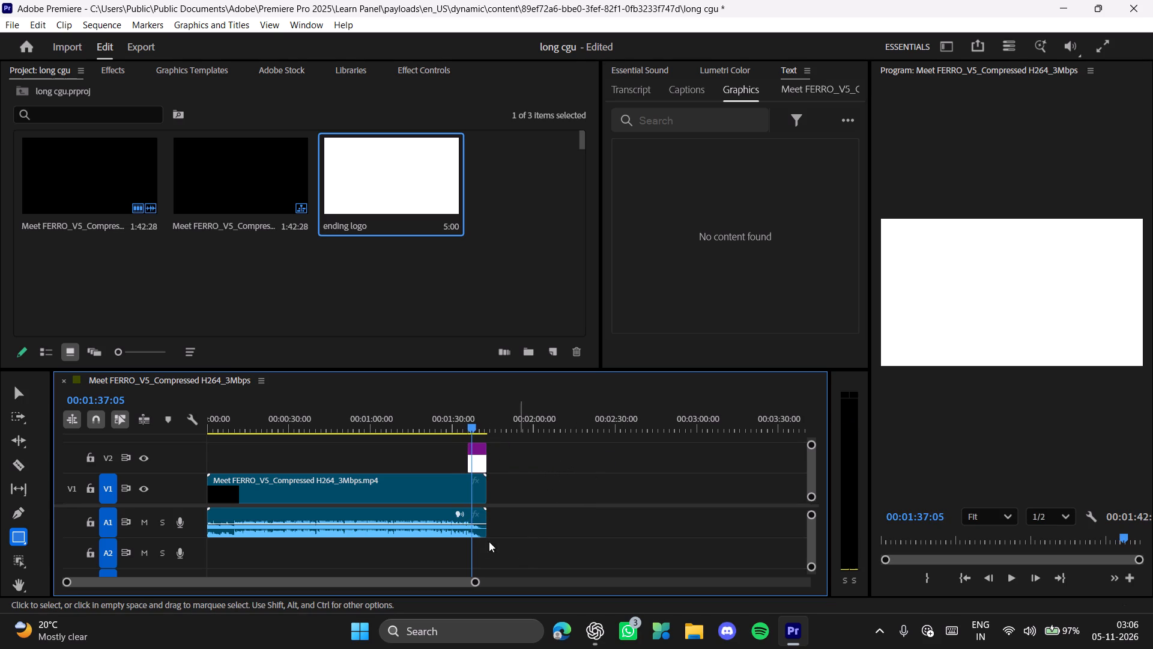
{"action": "left_click", "coordinate": [473, 427]}
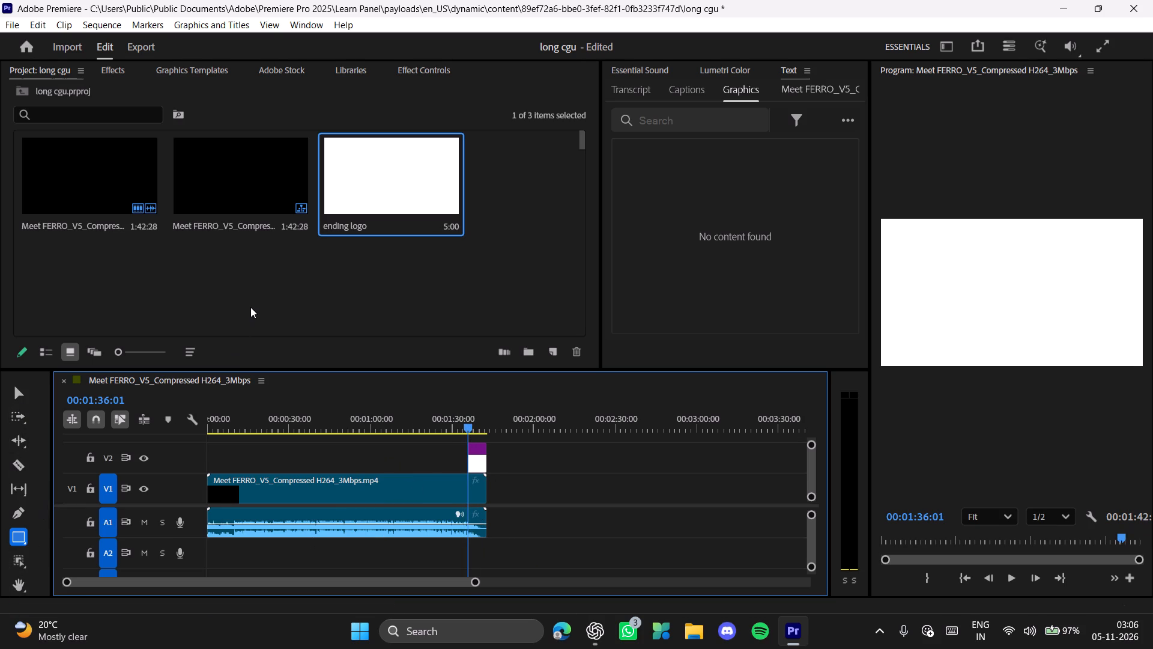
Browse the effect and transition categories in the Film Impact Dashboard extension.
{"action": "left_click", "coordinate": [306, 25]}
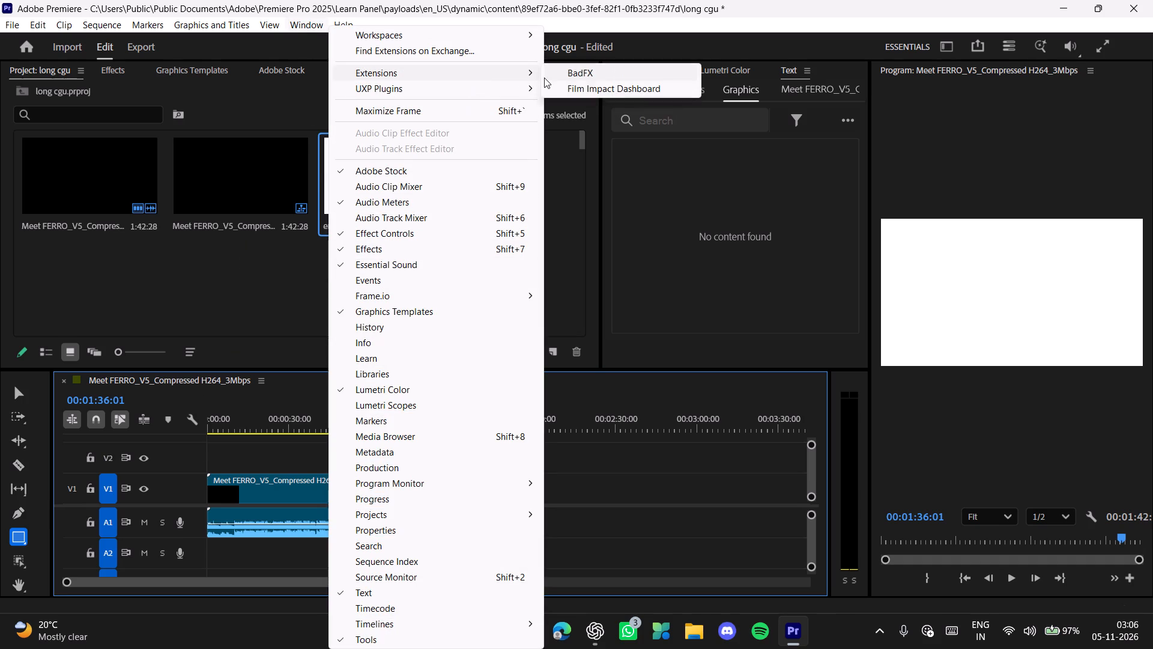
{"action": "left_click", "coordinate": [565, 88]}
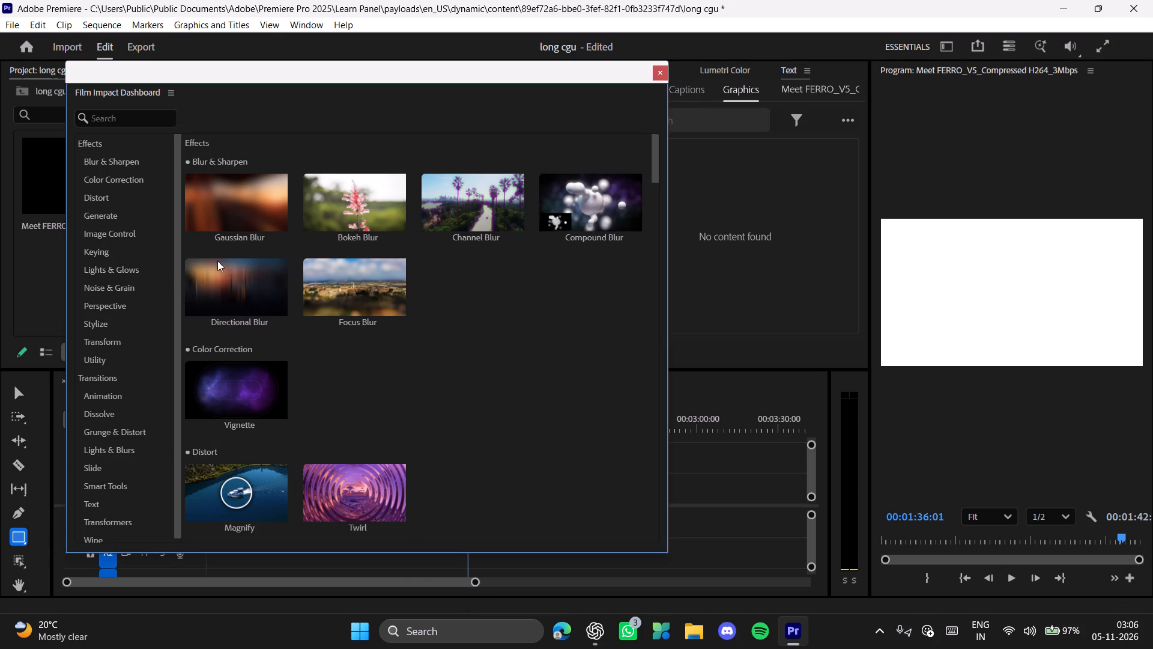
{"action": "scroll", "coordinate": [127, 299], "scroll_direction": "down", "scroll_amount": 9}
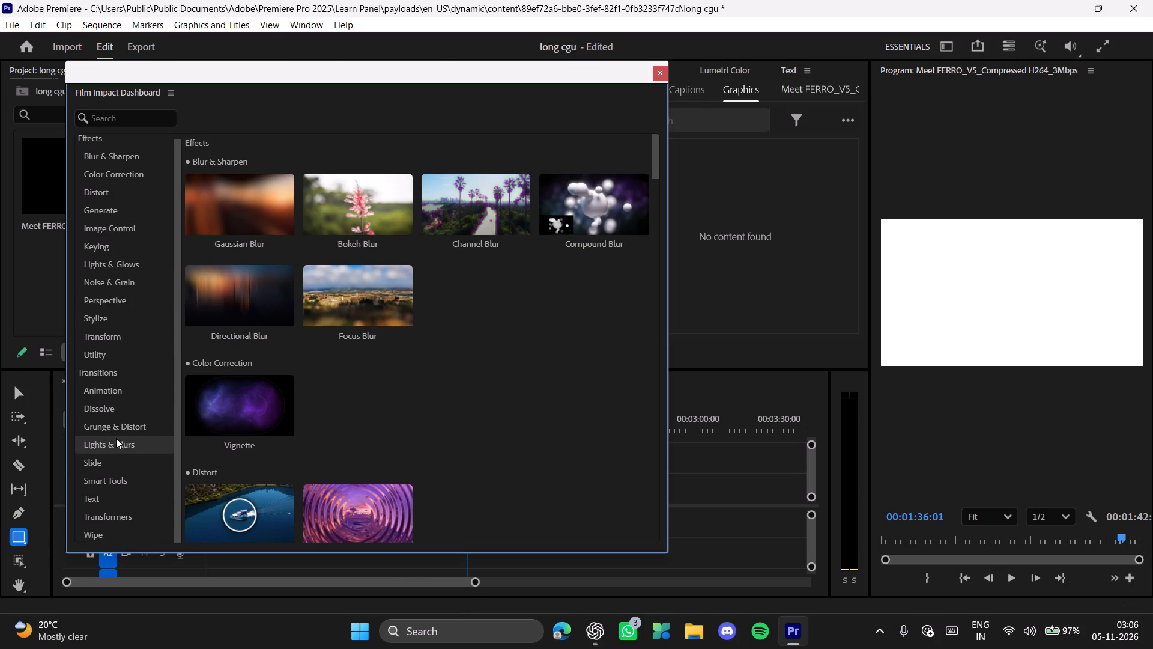
{"action": "scroll", "coordinate": [132, 436], "scroll_direction": "down", "scroll_amount": 2}
{"action": "left_click", "coordinate": [82, 135]}
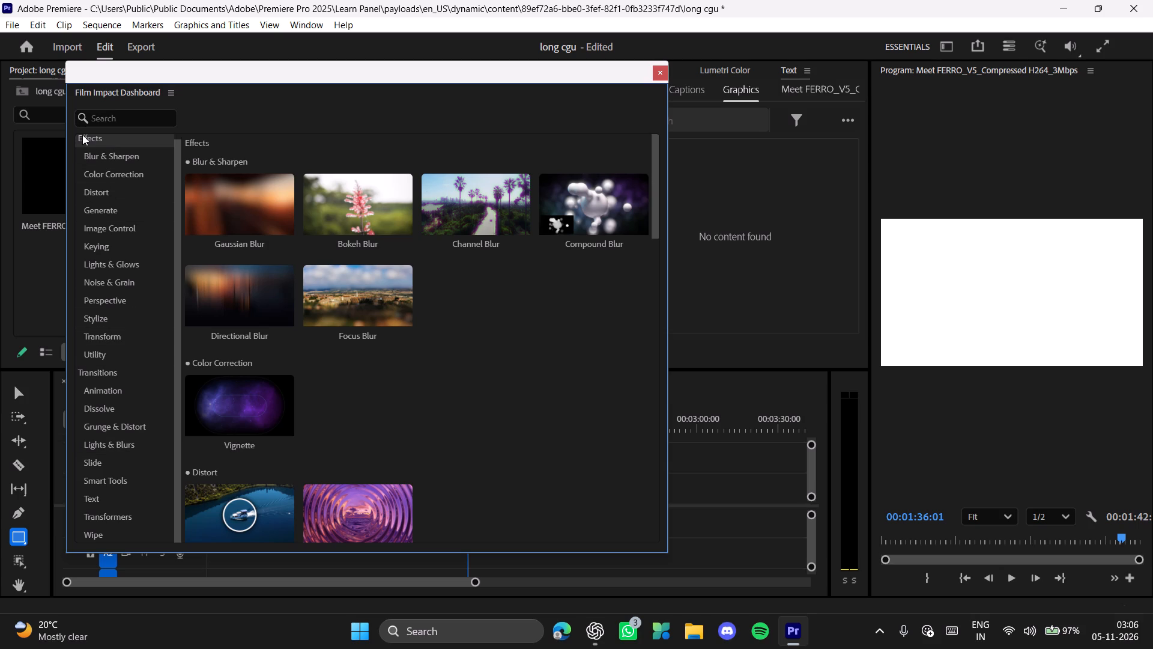
{"action": "scroll", "coordinate": [97, 183], "scroll_direction": "up", "scroll_amount": 9}
{"action": "scroll", "coordinate": [97, 186], "scroll_direction": "down", "scroll_amount": 10}
{"action": "left_click", "coordinate": [658, 70]}
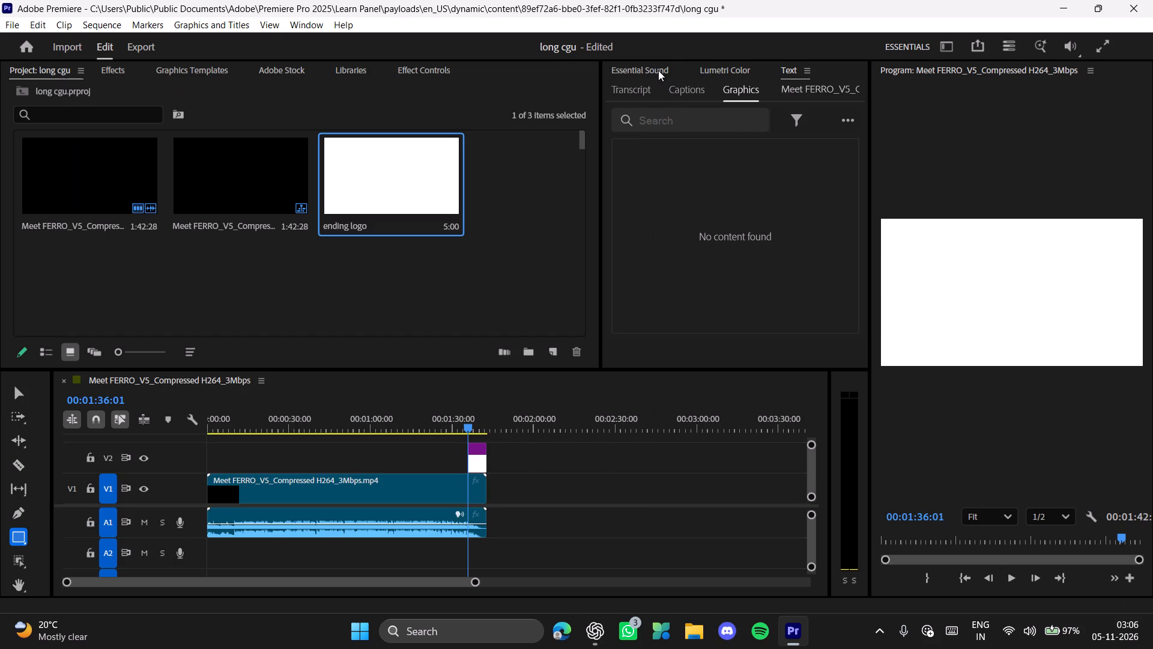
Add the fourth Text / Words / Scale template from the BadFX extension above the matte at 00:01:36:01.
{"action": "left_click", "coordinate": [312, 24]}
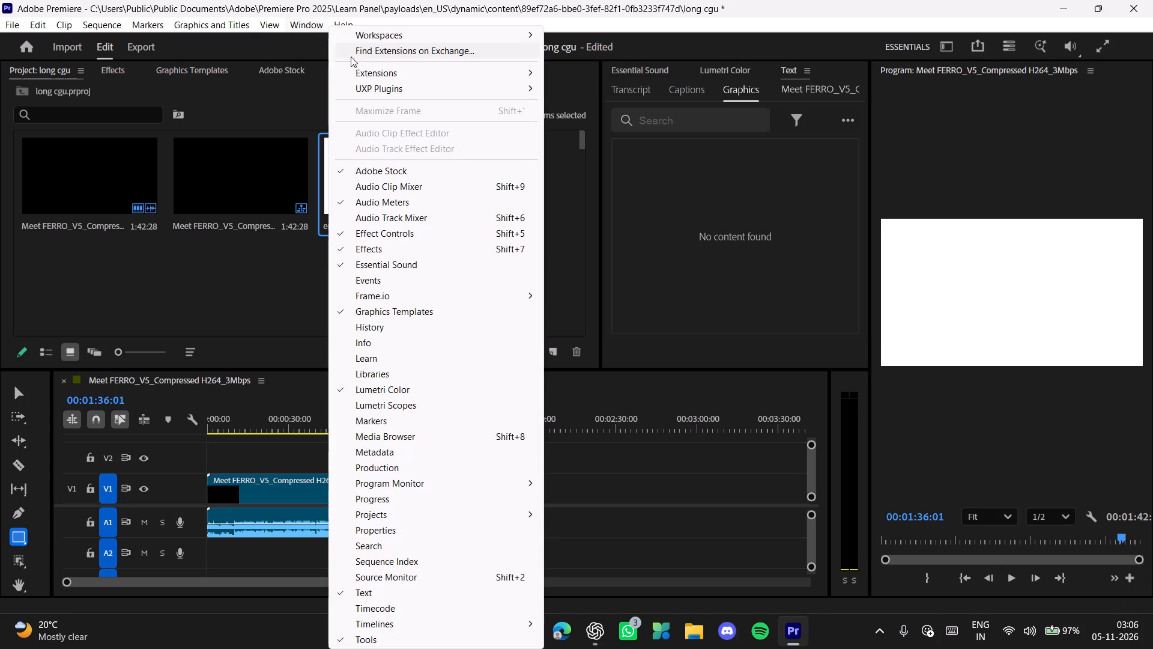
{"action": "left_click", "coordinate": [583, 67]}
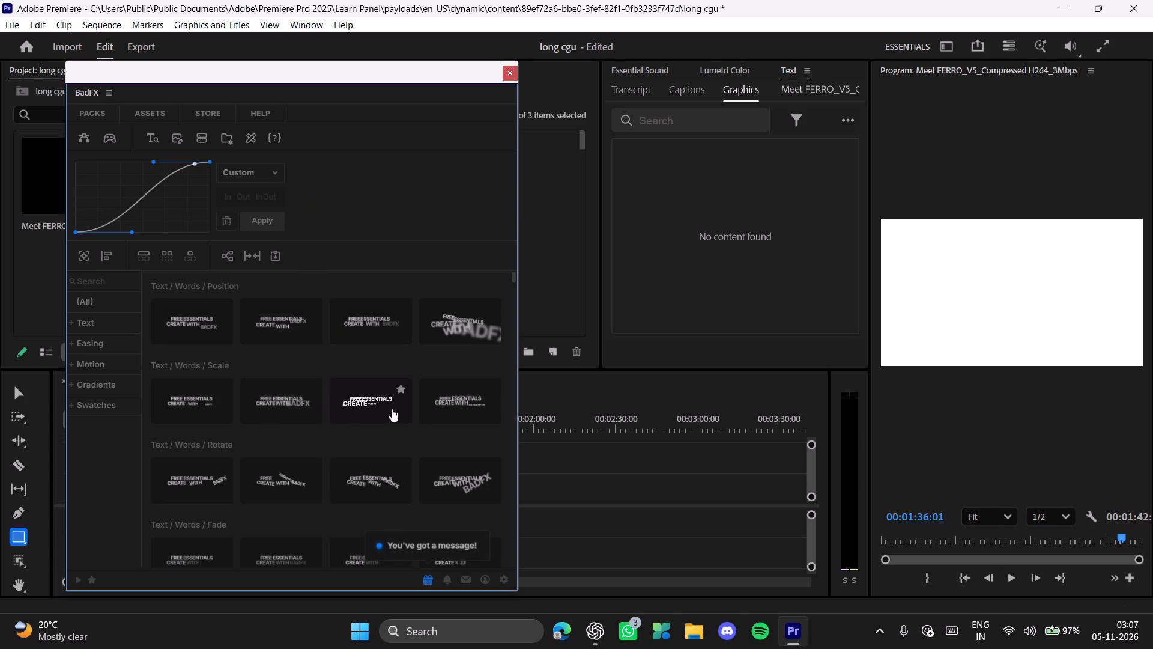
{"action": "left_click", "coordinate": [447, 414]}
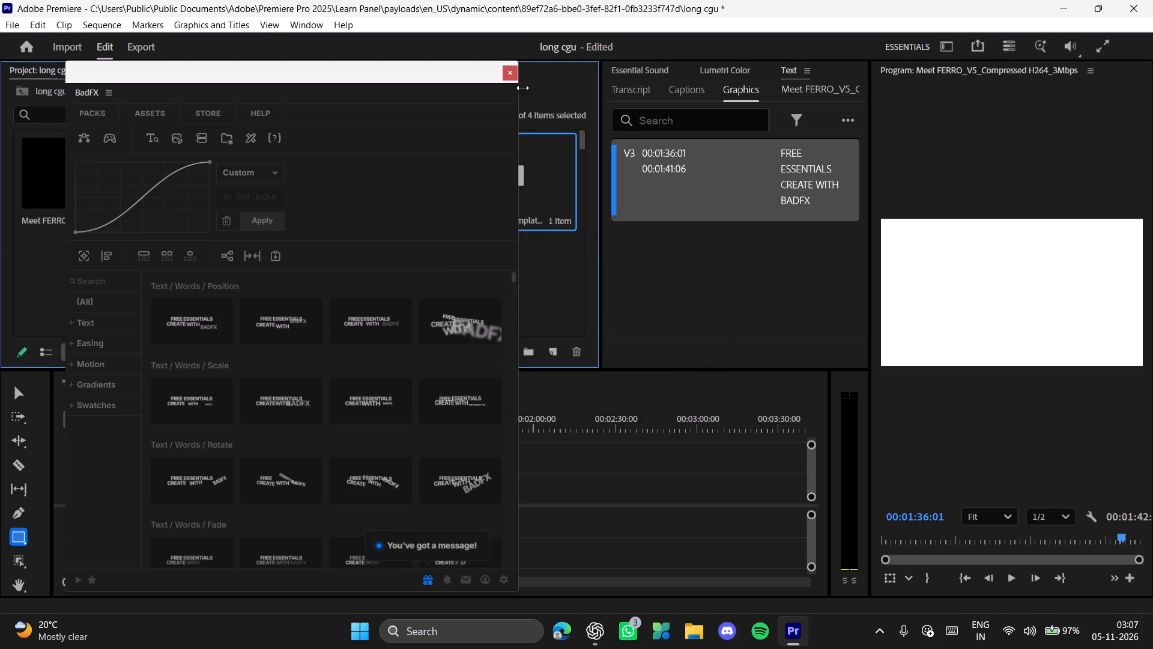
{"action": "left_click", "coordinate": [512, 73]}
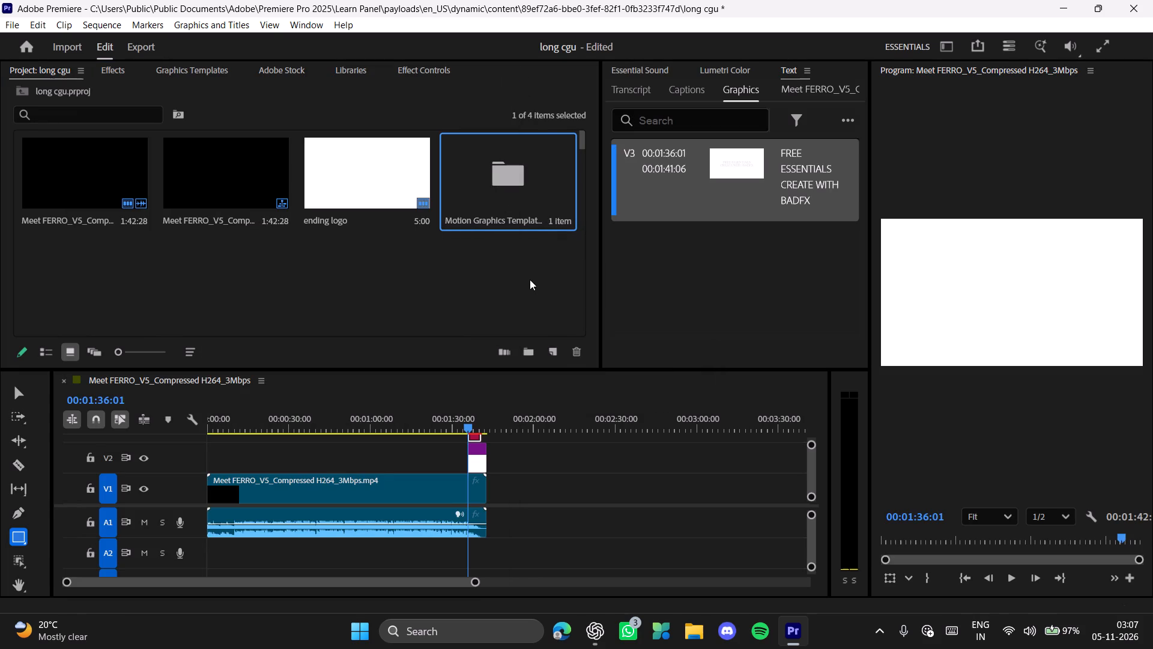
Open the Motion Graphics Template Media bin and skim through the Words Scale 04 template.
{"action": "left_click_drag", "start_coordinate": [519, 198], "coordinate": [523, 225]}
{"action": "double_click", "coordinate": [522, 198]}
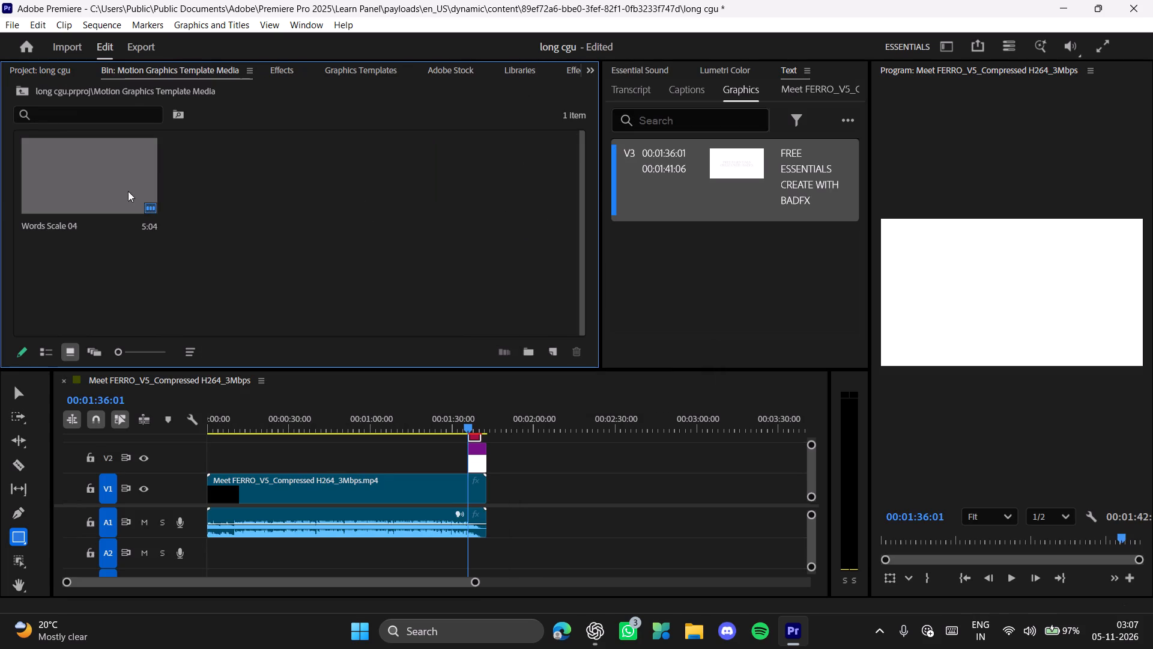
{"action": "left_click", "coordinate": [103, 187]}
{"action": "left_click_drag", "start_coordinate": [60, 179], "coordinate": [106, 215]}
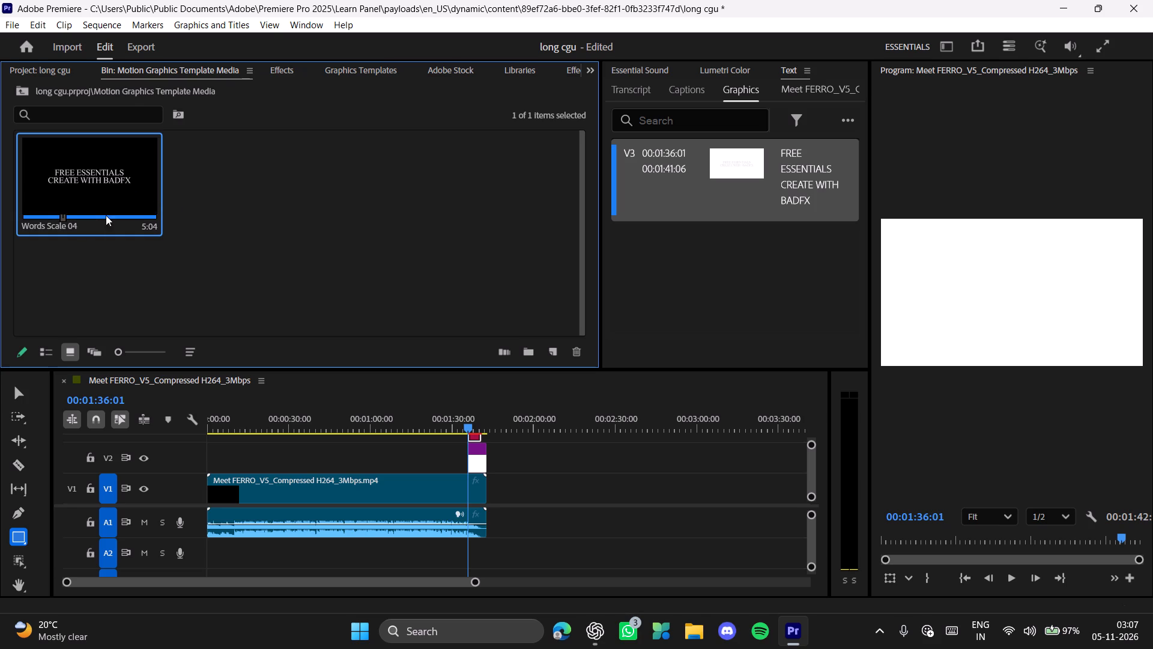
{"action": "left_click_drag", "start_coordinate": [106, 215], "coordinate": [470, 430]}
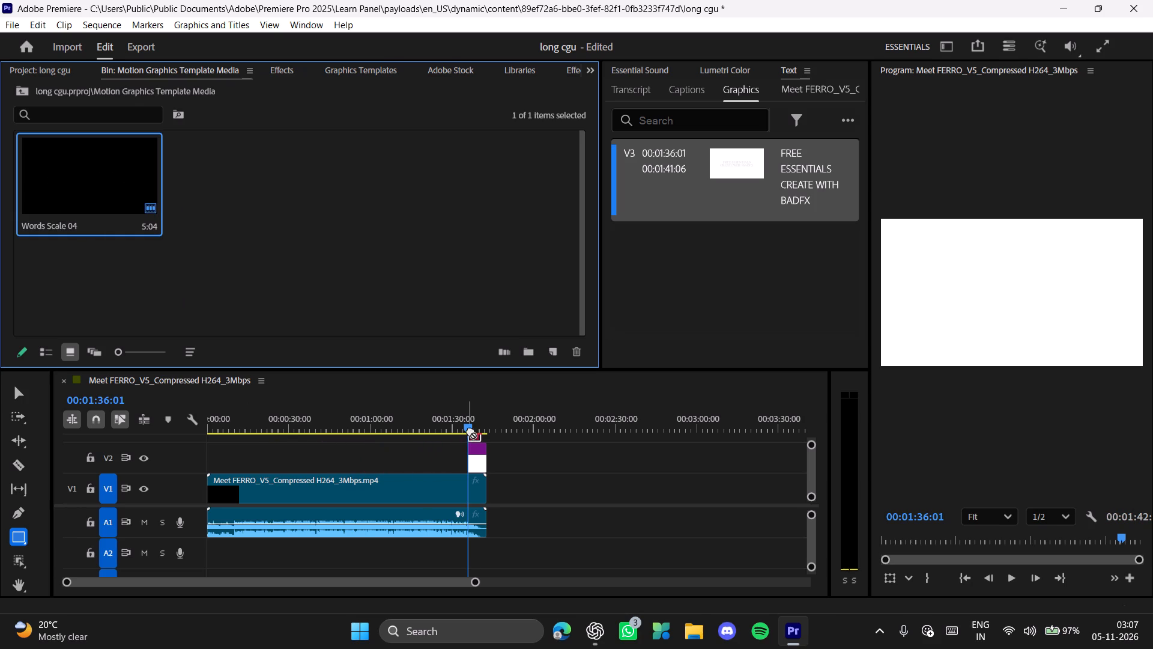
{"action": "left_click_drag", "start_coordinate": [470, 430], "coordinate": [421, 249]}
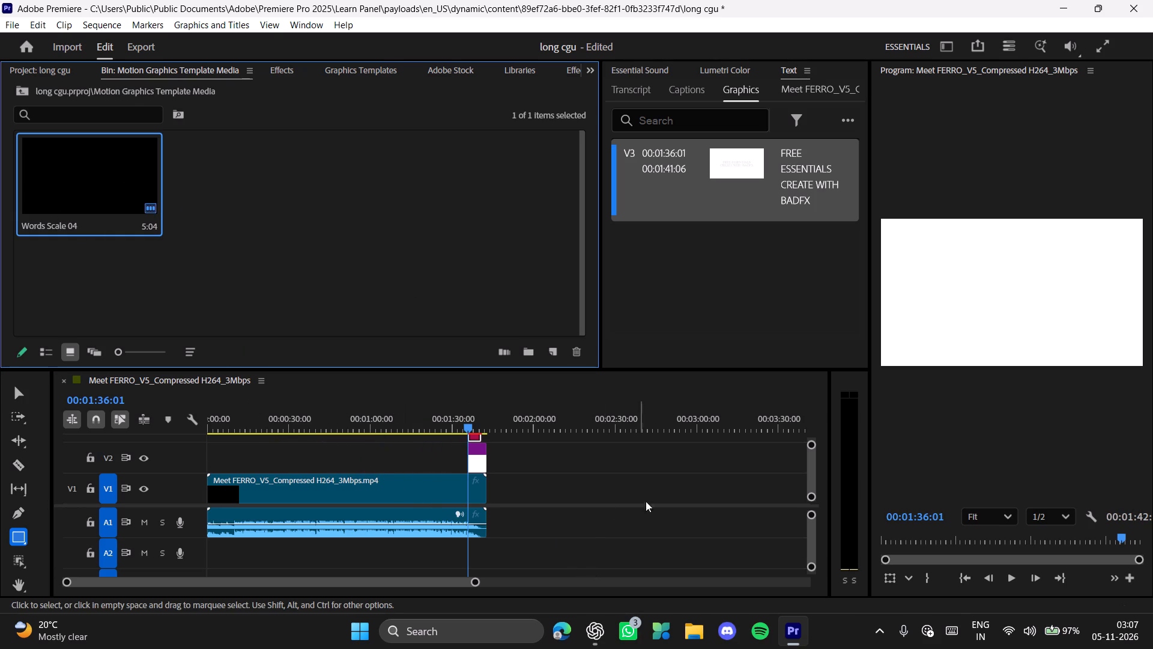
Play back the start of the text graphic on V3 over the white matte to check its animation.
{"action": "left_click_drag", "start_coordinate": [813, 460], "coordinate": [810, 443]}
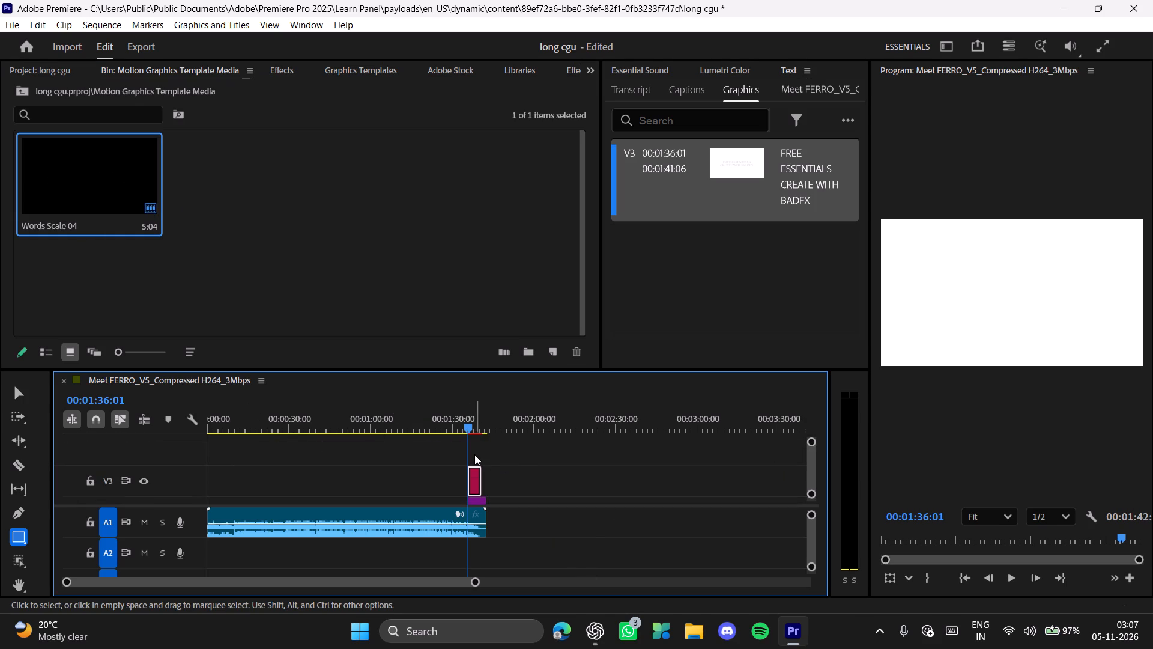
{"action": "key", "text": "space"}
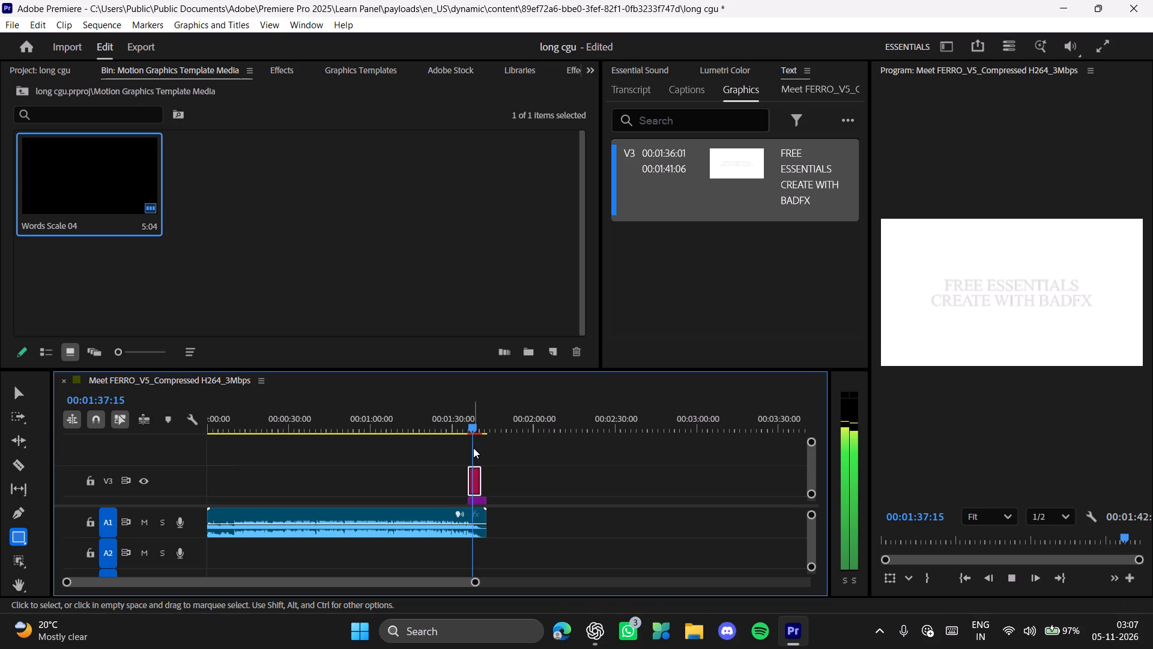
{"action": "key", "text": "space"}
{"action": "double_click", "coordinate": [1012, 293]}
{"action": "left_click", "coordinate": [1012, 293]}
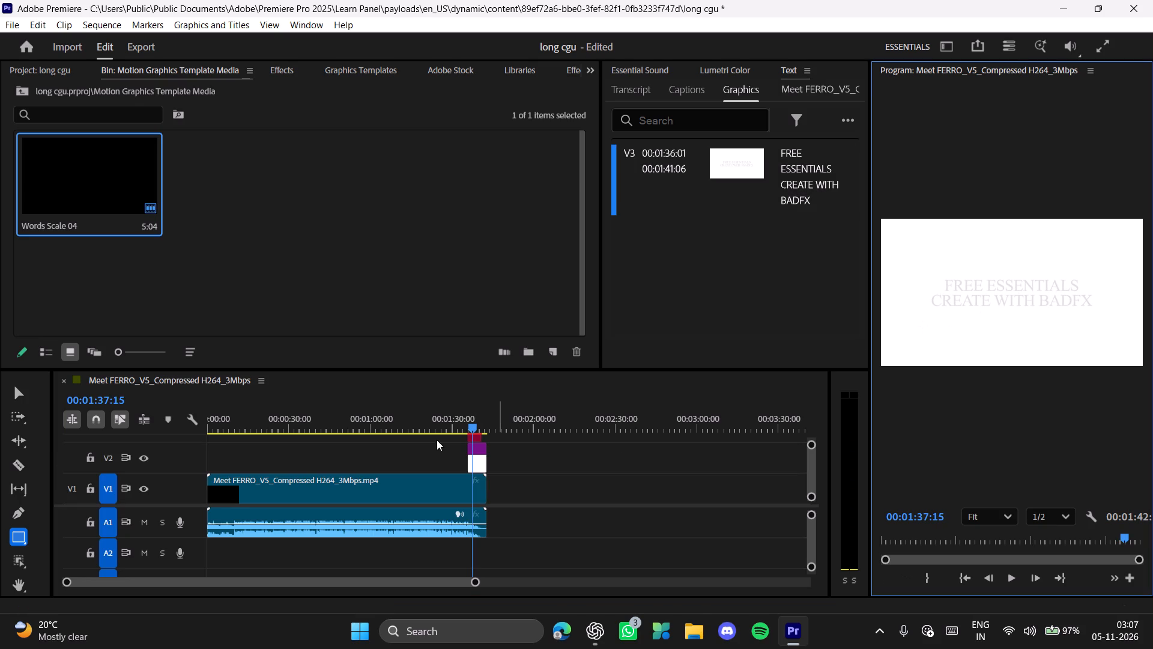
{"action": "left_click_drag", "start_coordinate": [474, 428], "coordinate": [470, 427]}
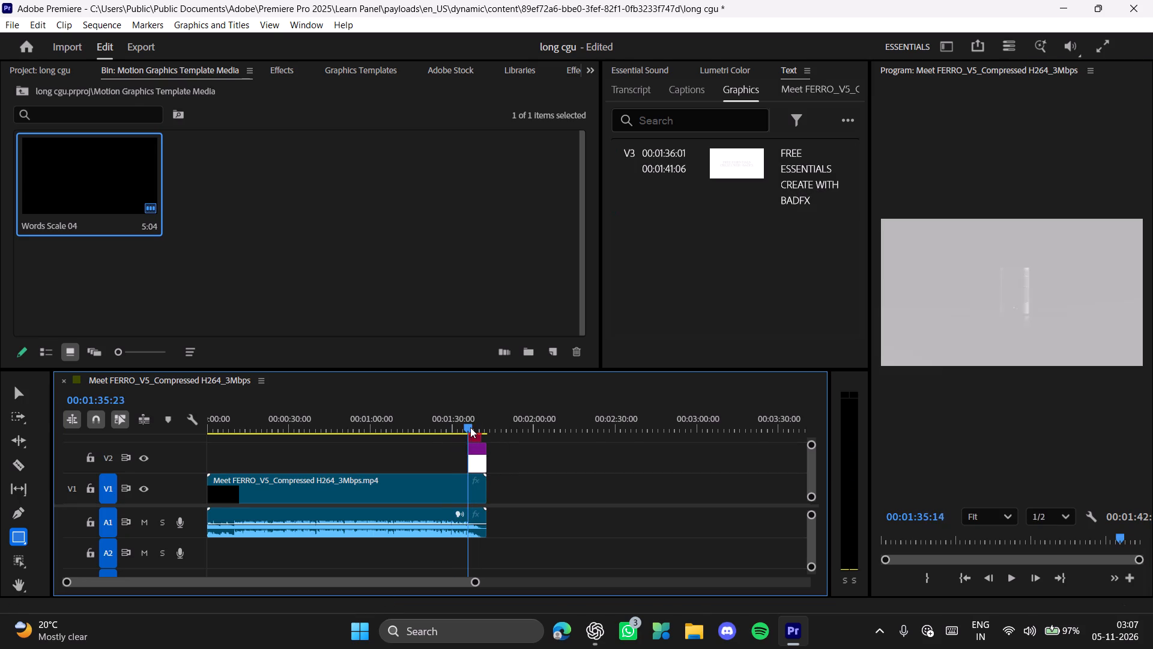
{"action": "left_click_drag", "start_coordinate": [470, 427], "coordinate": [467, 428]}
{"action": "key", "text": "space"}
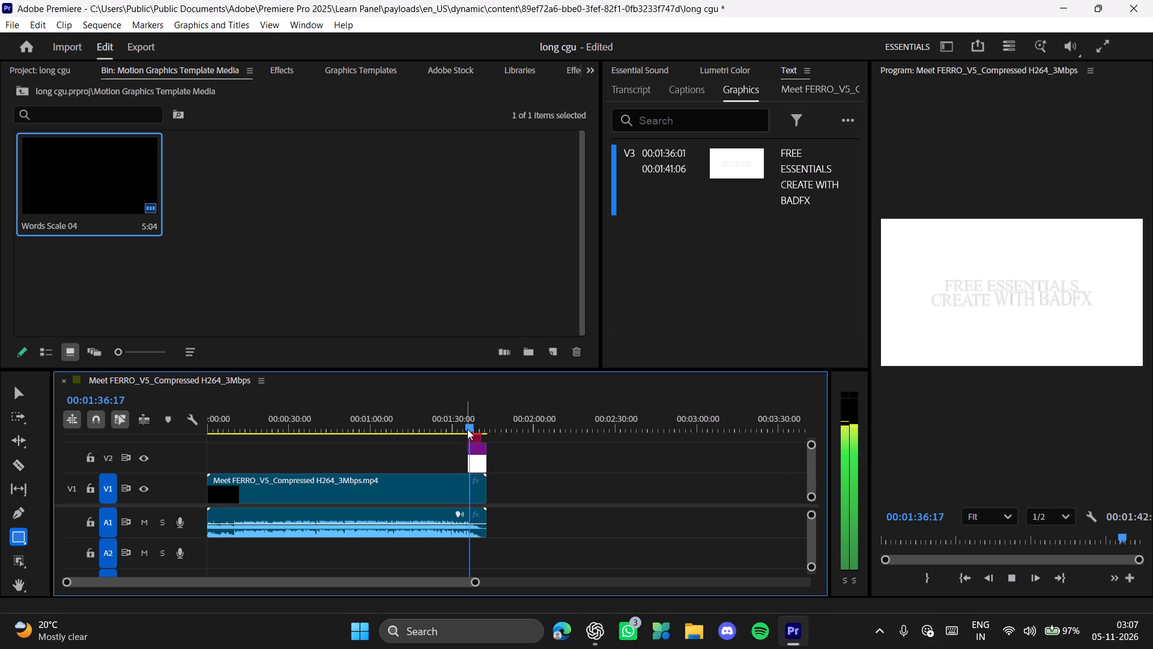
{"action": "key", "text": "space"}
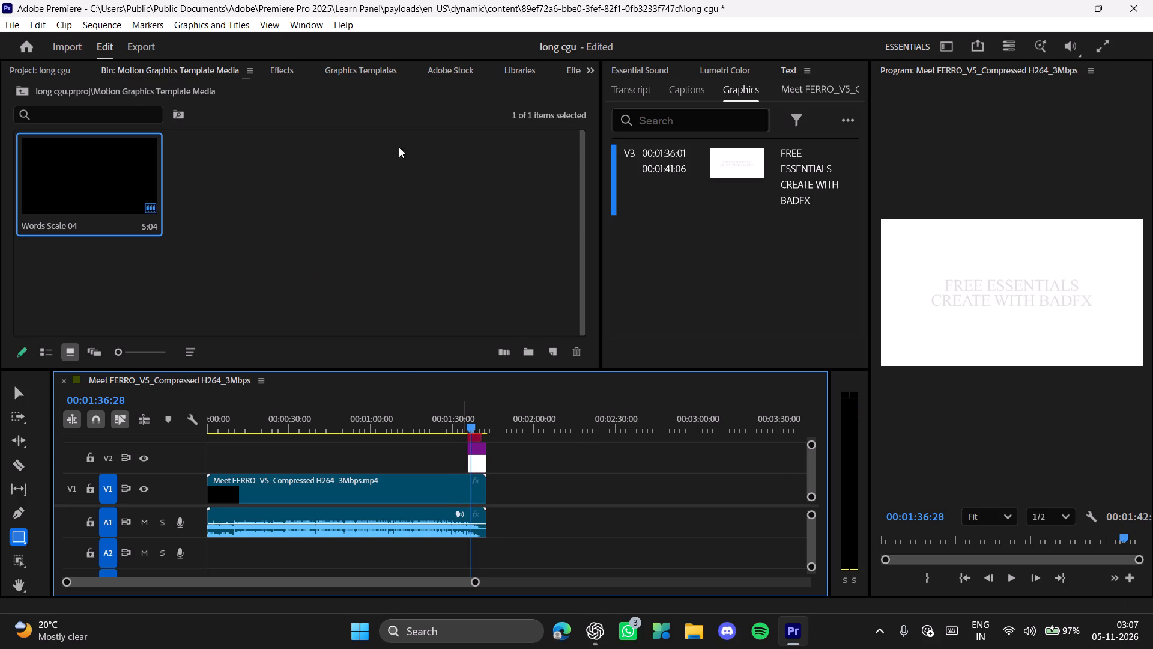
Select the Words Scale 04 graphic on V3 and examine its effect properties and clip options for text settings.
{"action": "scroll", "coordinate": [533, 498], "scroll_direction": "up", "scroll_amount": 2}
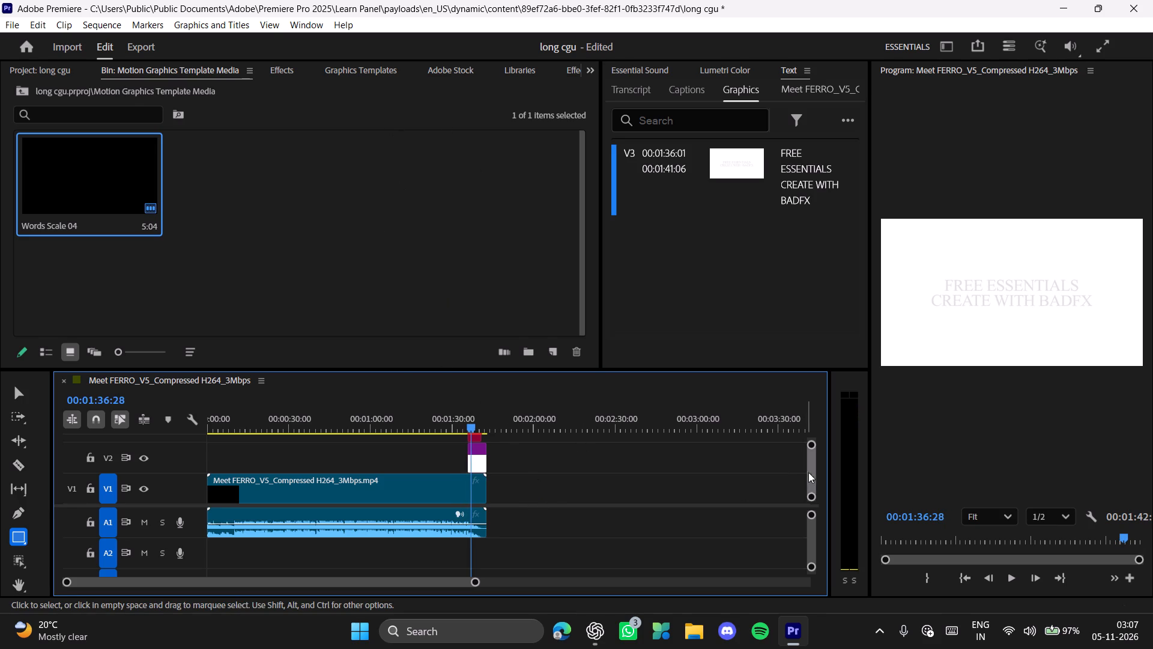
{"action": "left_click_drag", "start_coordinate": [812, 472], "coordinate": [817, 440]}
{"action": "left_click", "coordinate": [469, 495]}
{"action": "left_click", "coordinate": [477, 498]}
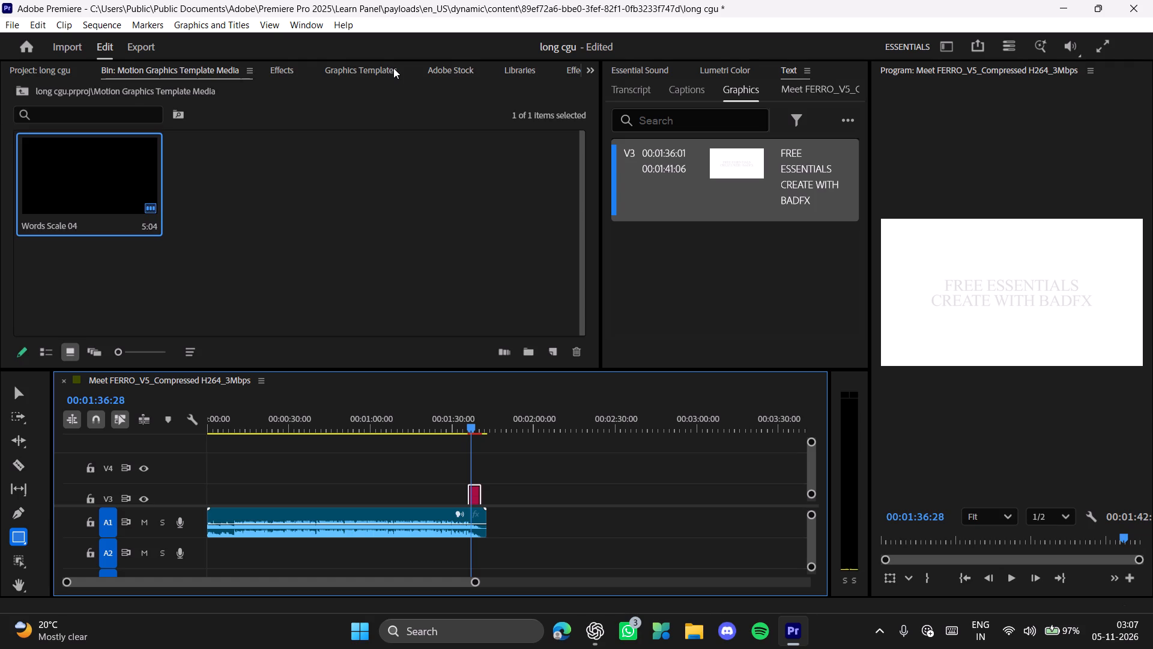
{"action": "scroll", "coordinate": [393, 68], "scroll_direction": "down", "scroll_amount": 6}
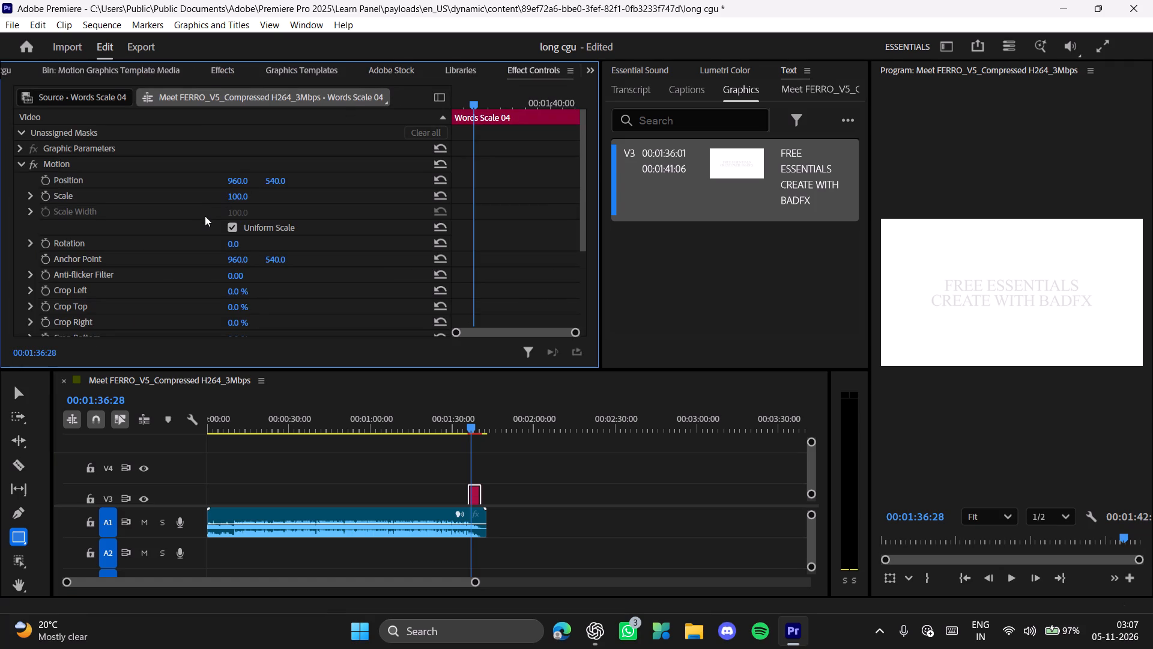
{"action": "scroll", "coordinate": [205, 216], "scroll_direction": "down", "scroll_amount": 4}
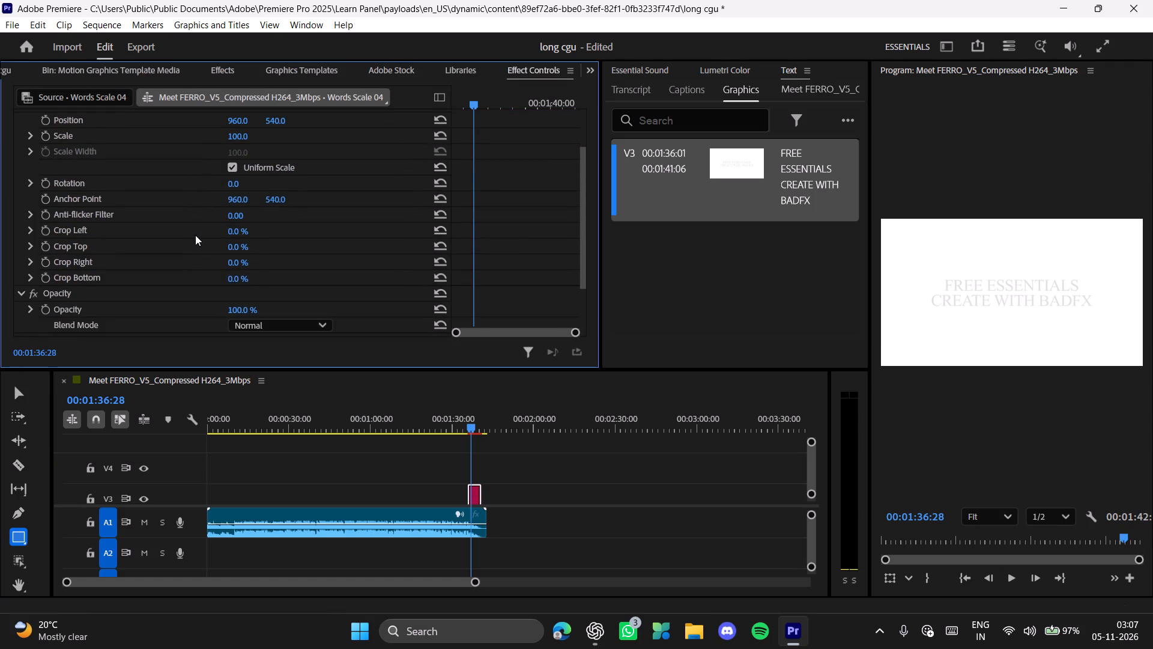
{"action": "scroll", "coordinate": [195, 235], "scroll_direction": "down", "scroll_amount": 10}
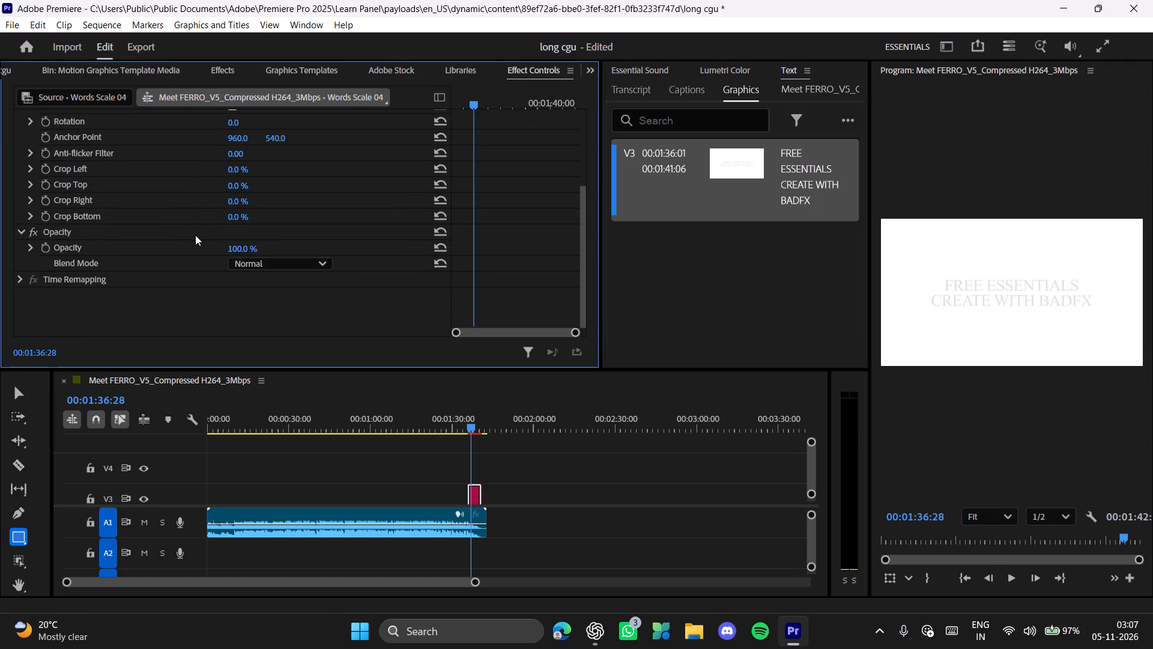
{"action": "scroll", "coordinate": [195, 235], "scroll_direction": "up", "scroll_amount": 4}
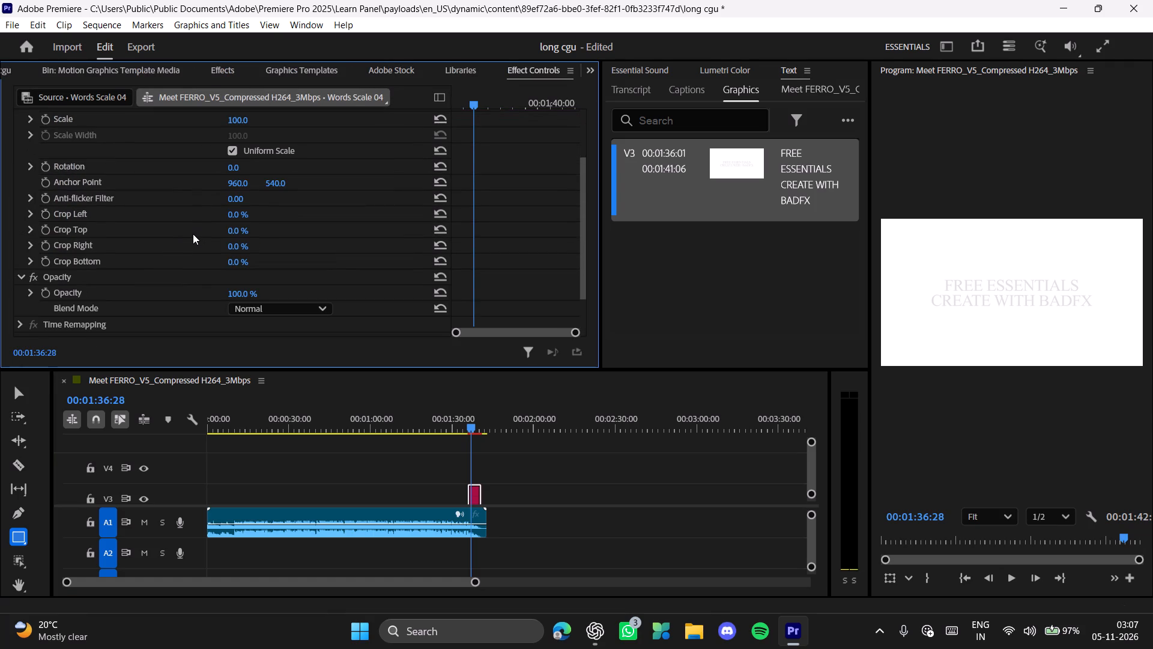
{"action": "left_click", "coordinate": [10, 391]}
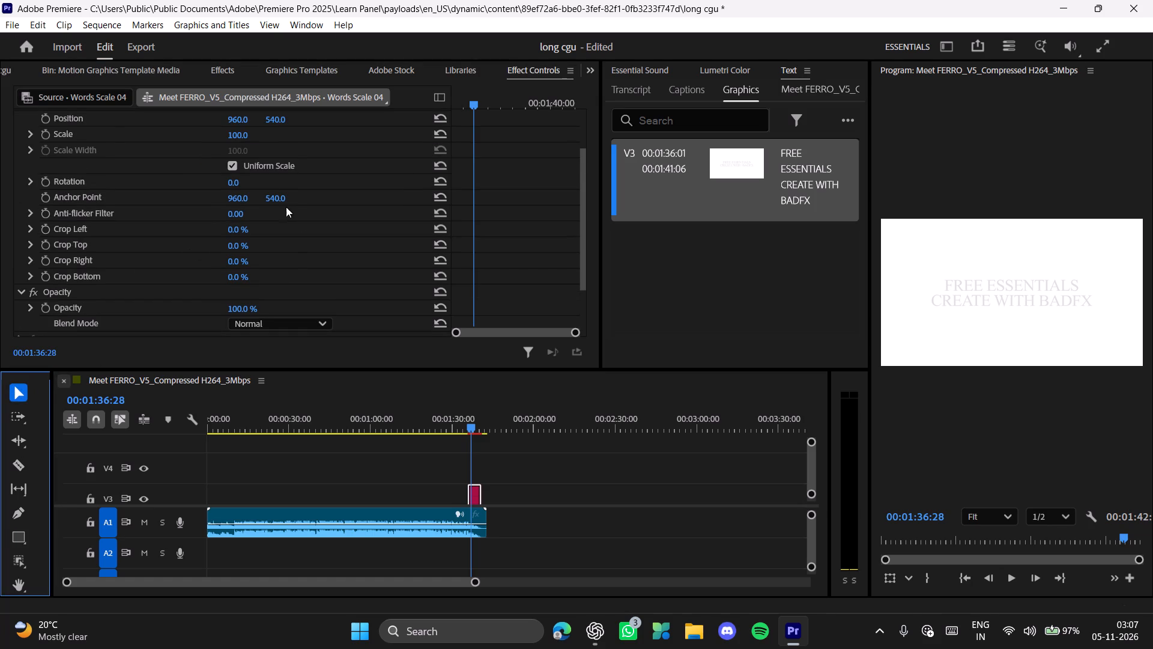
{"action": "scroll", "coordinate": [298, 219], "scroll_direction": "up", "scroll_amount": 10}
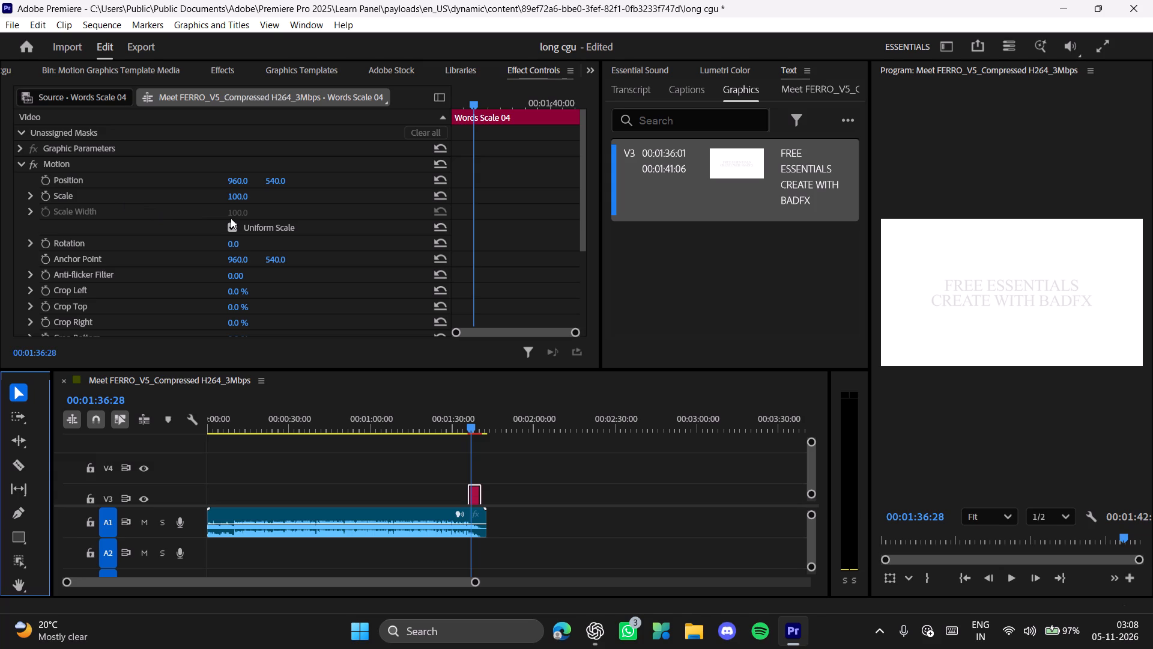
{"action": "right_click", "coordinate": [474, 500]}
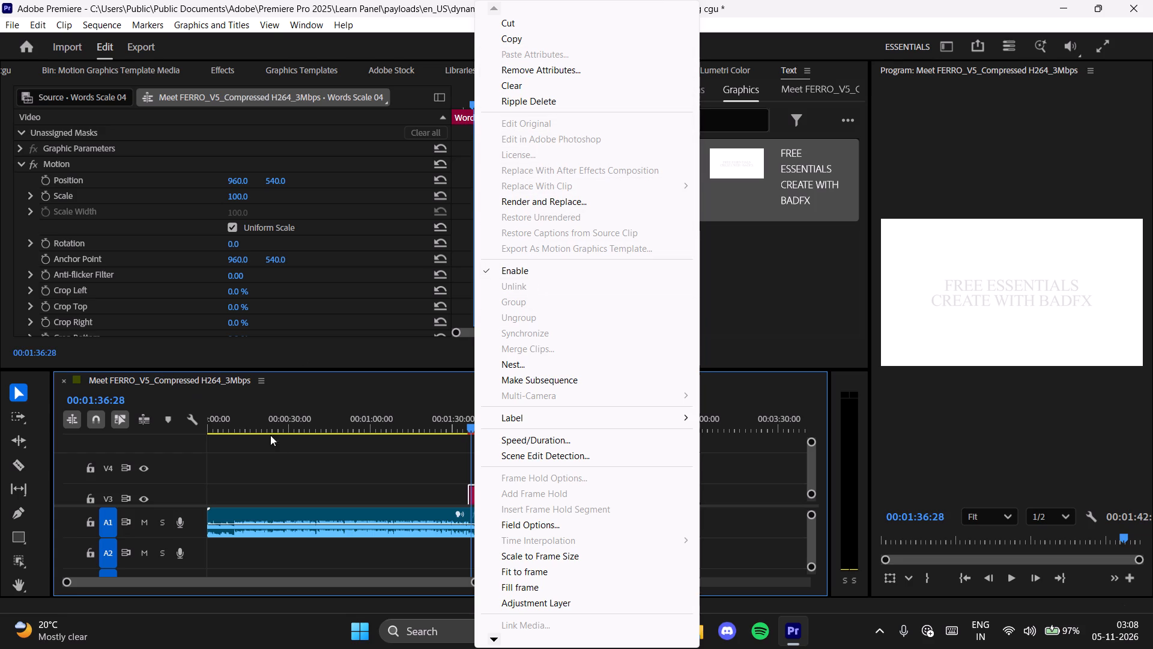
{"action": "left_click", "coordinate": [311, 468]}
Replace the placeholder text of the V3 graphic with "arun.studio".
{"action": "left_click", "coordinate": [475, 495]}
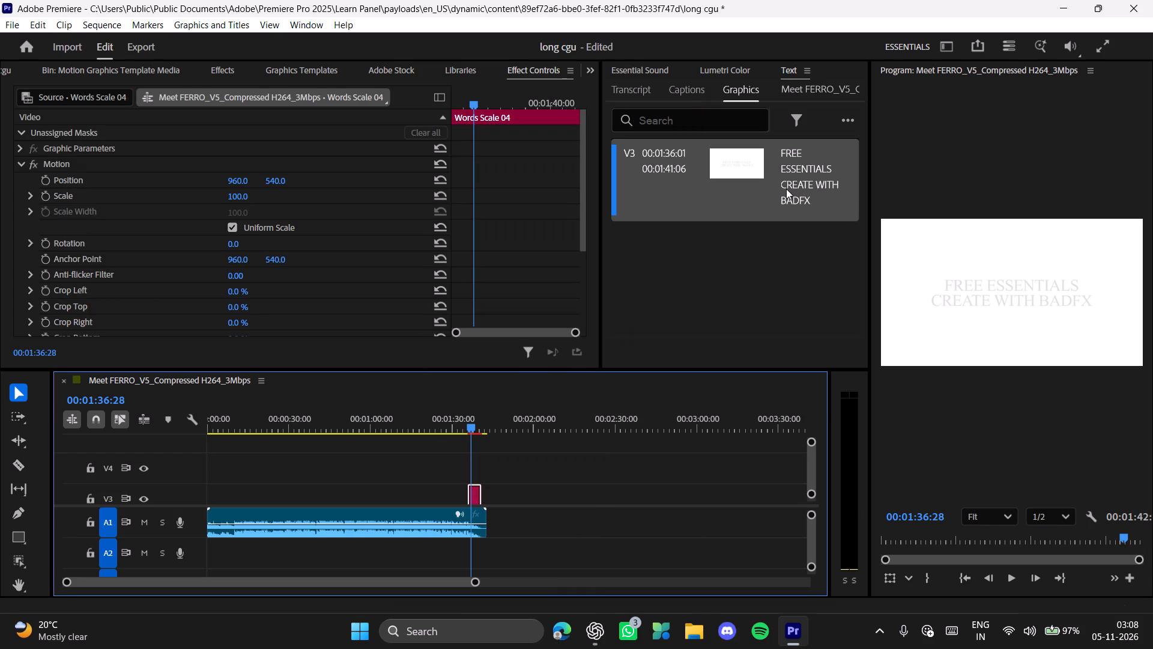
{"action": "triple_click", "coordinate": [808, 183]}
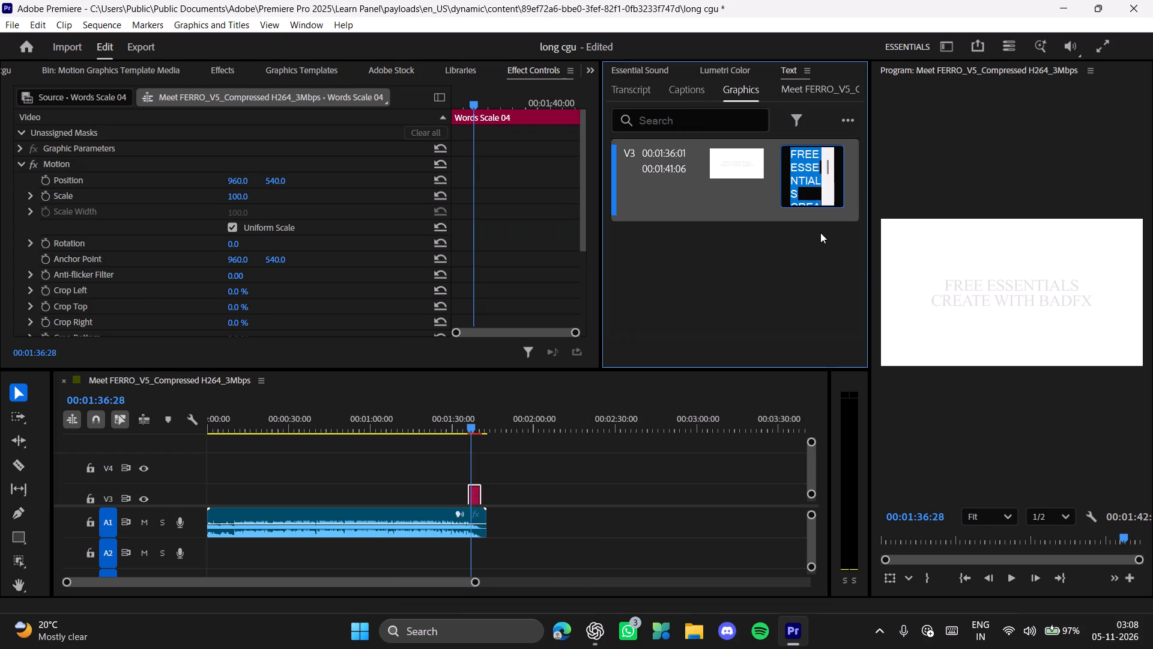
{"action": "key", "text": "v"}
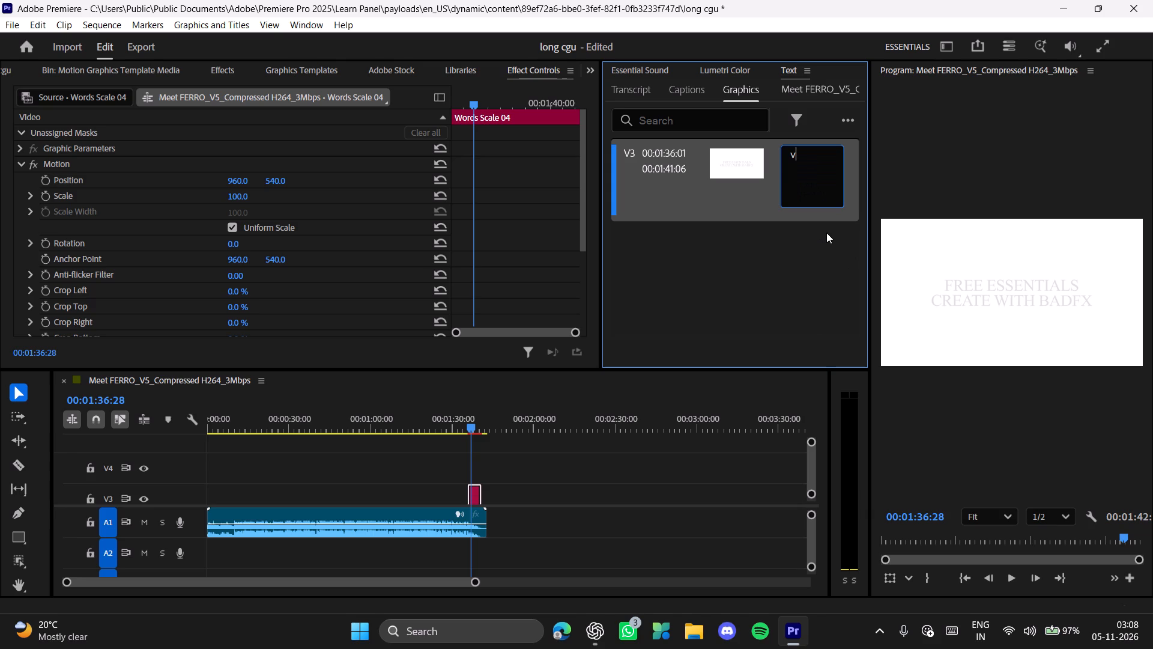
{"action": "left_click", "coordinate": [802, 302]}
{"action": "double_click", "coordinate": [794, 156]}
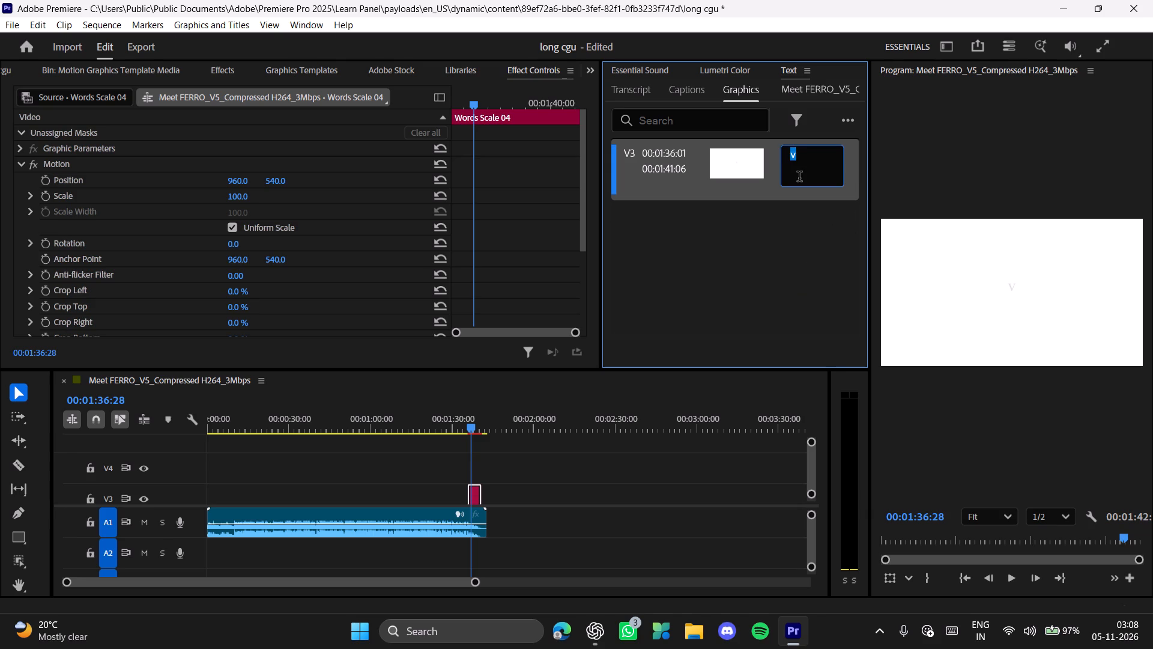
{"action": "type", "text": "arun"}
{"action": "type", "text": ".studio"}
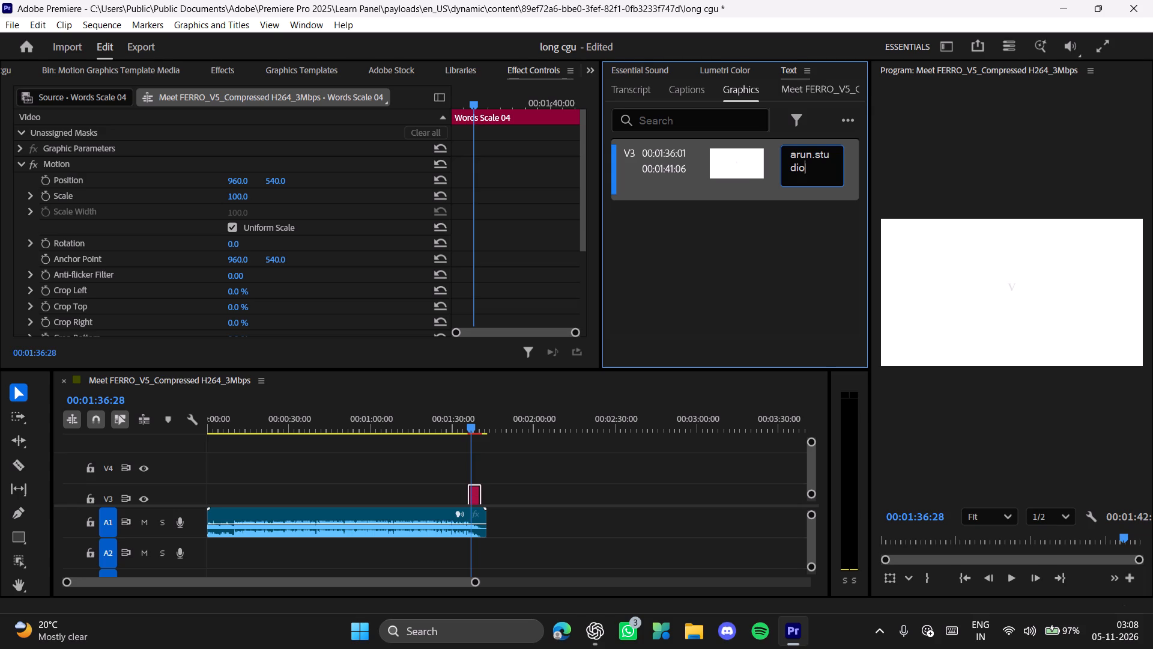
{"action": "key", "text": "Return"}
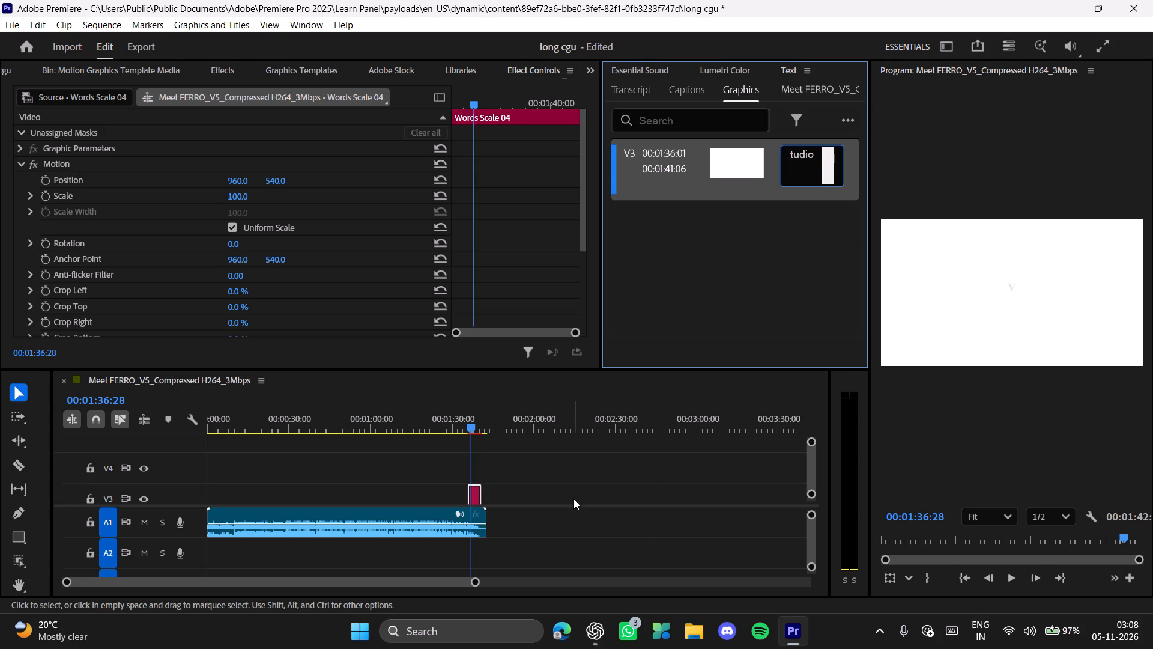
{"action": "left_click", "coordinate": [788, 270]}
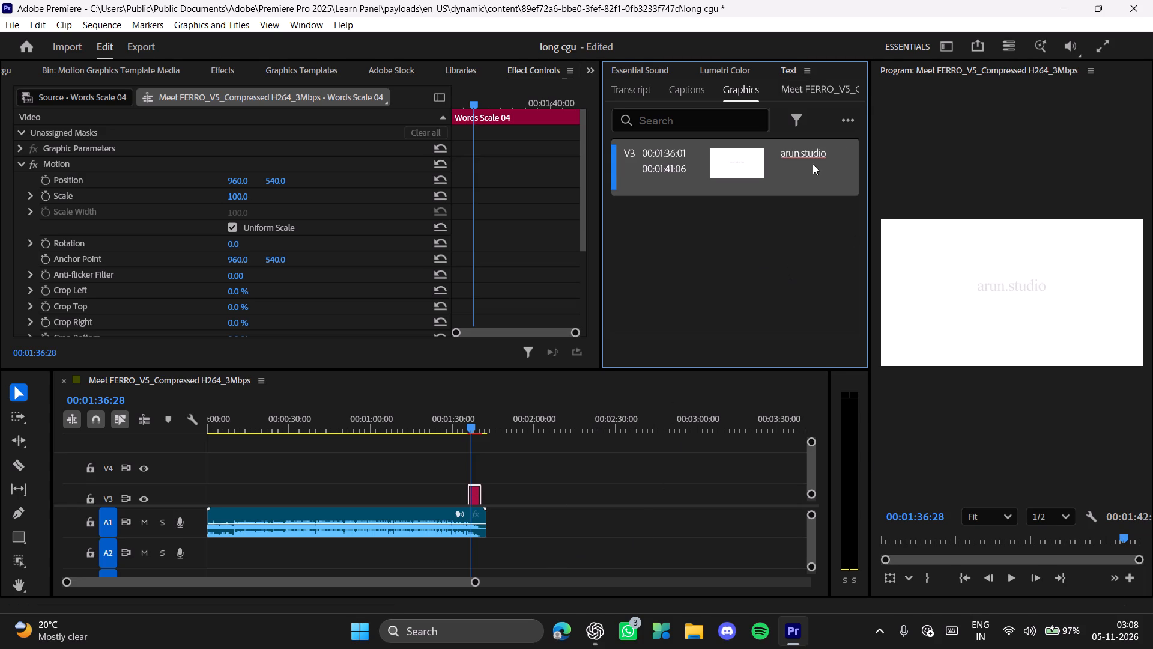
Change the text of the V3 graphic to "varun.studio".
{"action": "triple_click", "coordinate": [796, 153]}
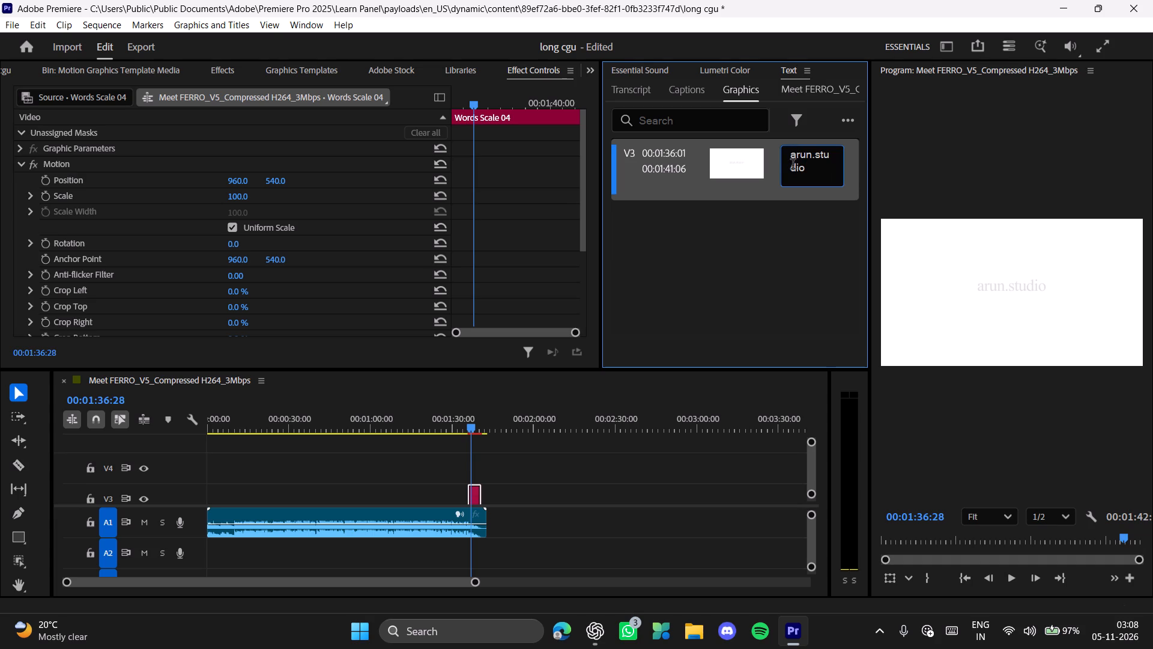
{"action": "left_click_drag", "start_coordinate": [793, 160], "coordinate": [782, 160]}
{"action": "left_click_drag", "start_coordinate": [818, 171], "coordinate": [784, 153]}
{"action": "left_click_drag", "start_coordinate": [784, 153], "coordinate": [782, 152]}
{"action": "type", "text": "varun.studio"}
{"action": "key", "text": "Return"}
{"action": "left_click", "coordinate": [745, 259]}
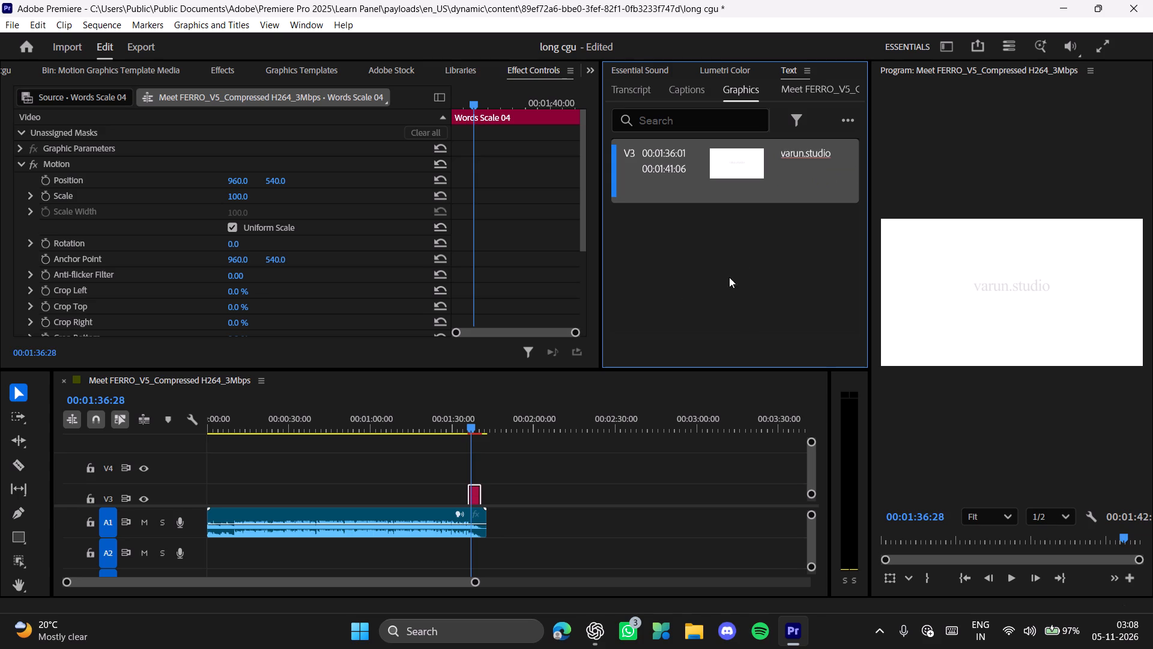
Examine the effect properties of the V3 graphic and select it in the preview to look for text appearance settings.
{"action": "scroll", "coordinate": [223, 254], "scroll_direction": "down", "scroll_amount": 6}
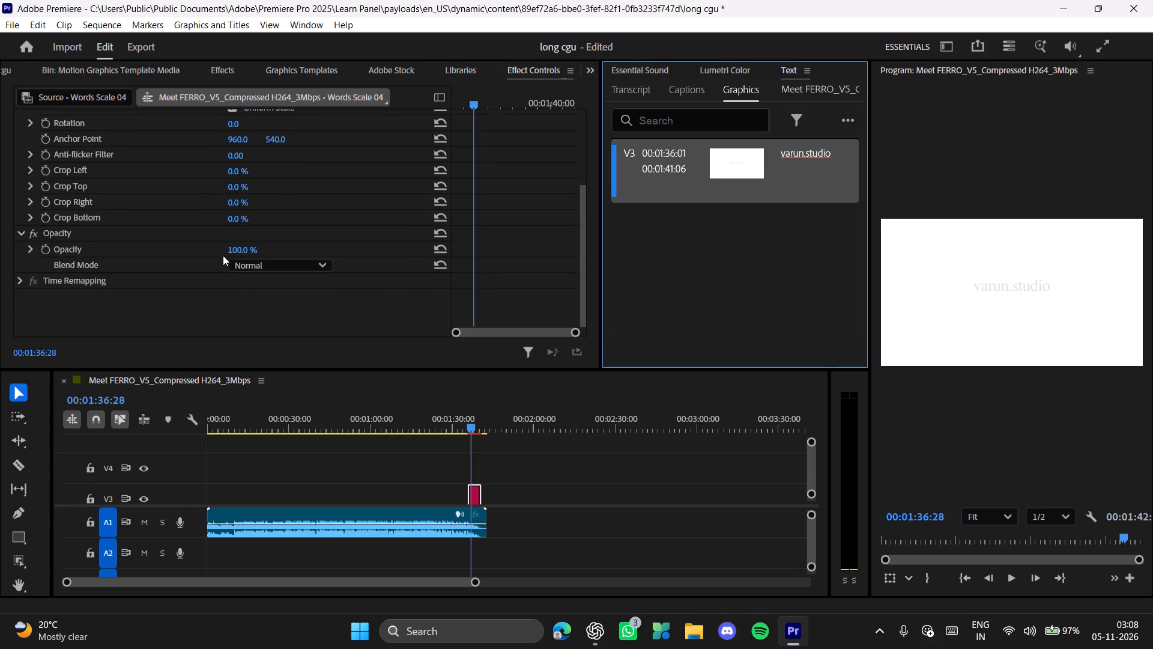
{"action": "scroll", "coordinate": [223, 255], "scroll_direction": "down", "scroll_amount": 3}
{"action": "scroll", "coordinate": [280, 262], "scroll_direction": "up", "scroll_amount": 13}
{"action": "scroll", "coordinate": [299, 183], "scroll_direction": "up", "scroll_amount": 5}
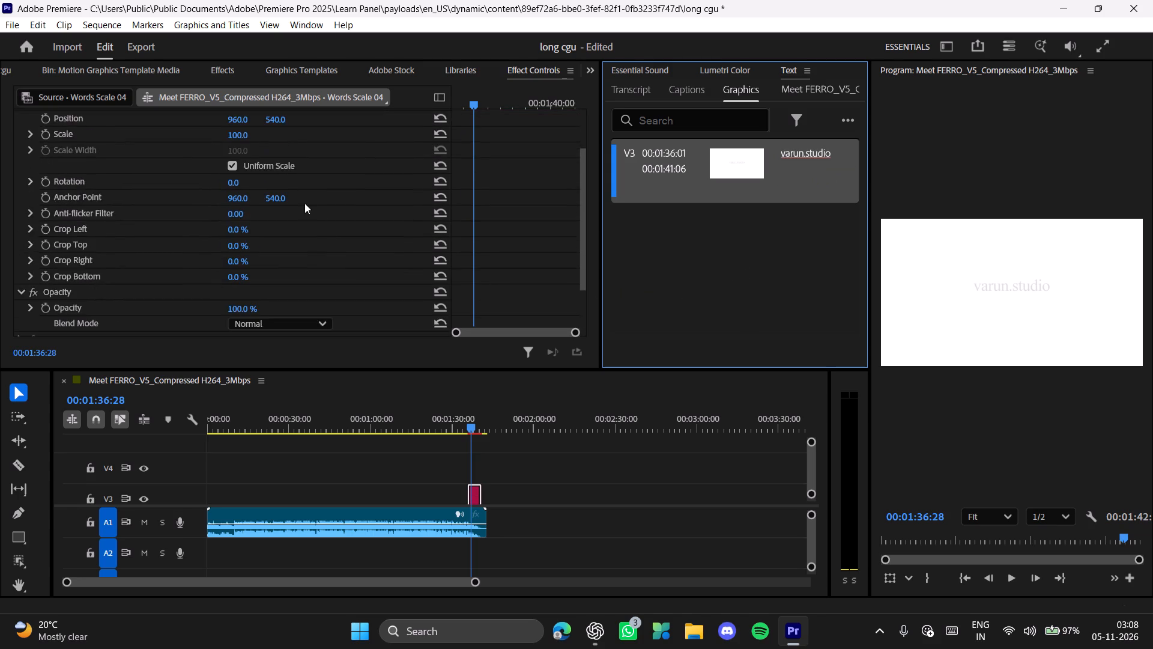
{"action": "scroll", "coordinate": [304, 203], "scroll_direction": "up", "scroll_amount": 13}
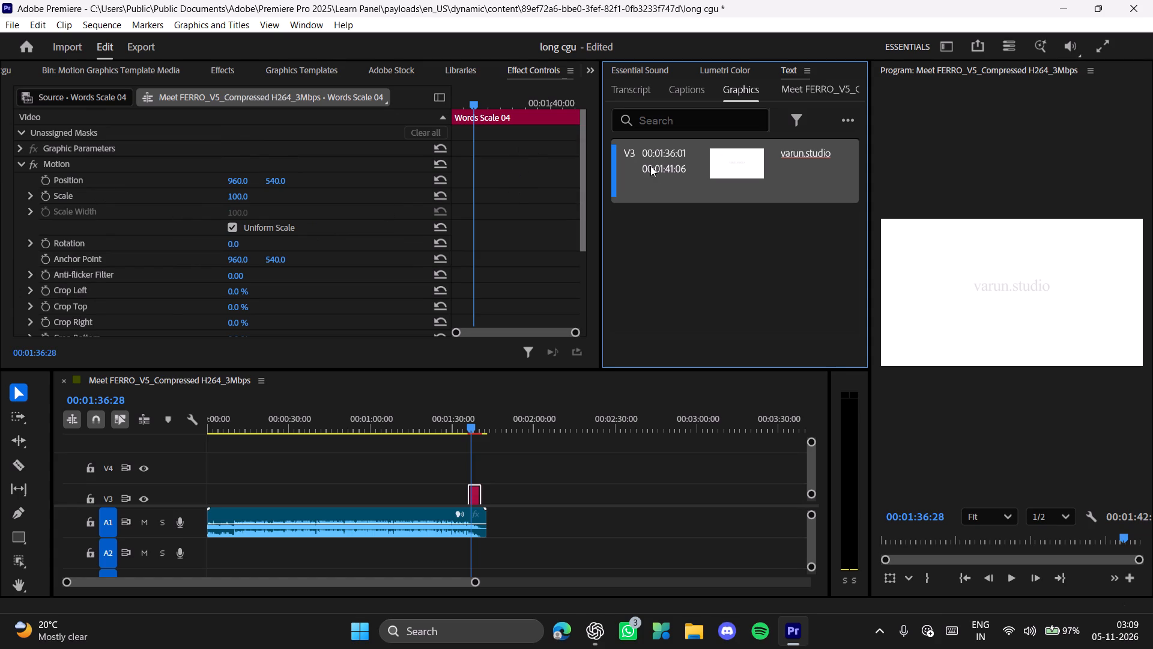
{"action": "double_click", "coordinate": [722, 162]}
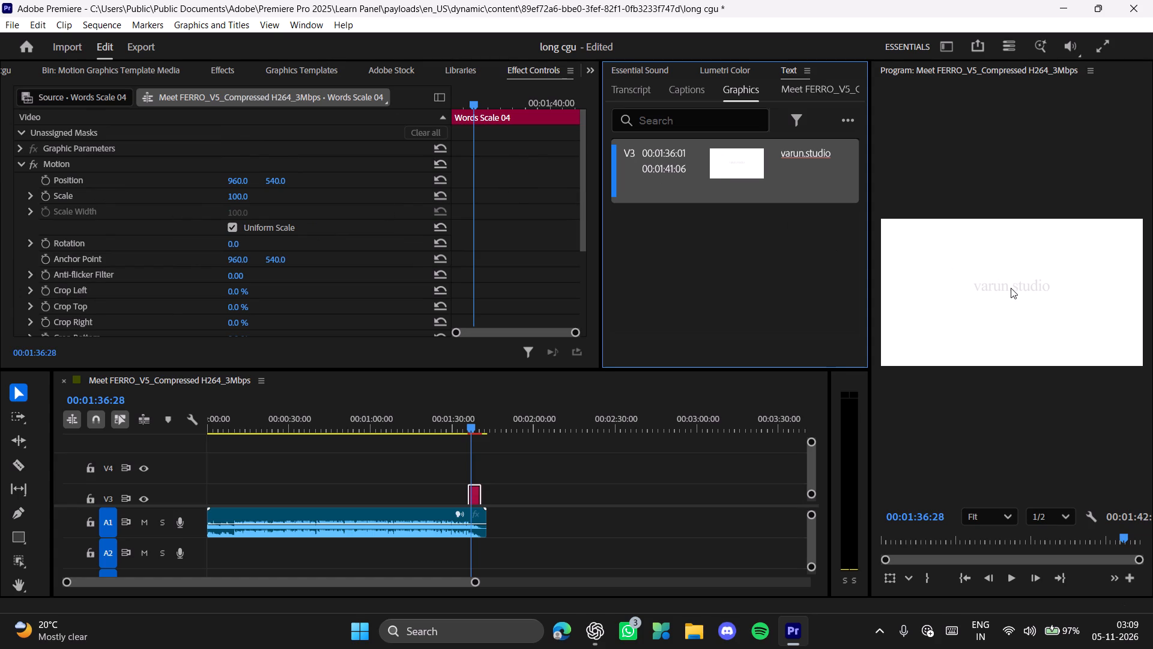
{"action": "triple_click", "coordinate": [1011, 288]}
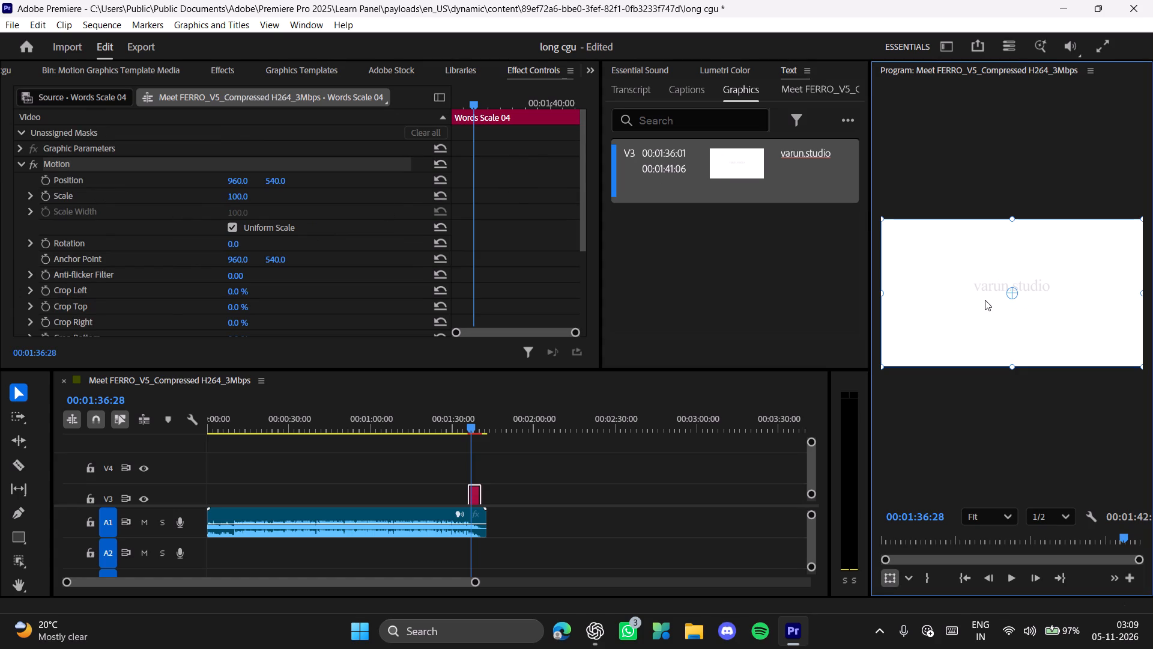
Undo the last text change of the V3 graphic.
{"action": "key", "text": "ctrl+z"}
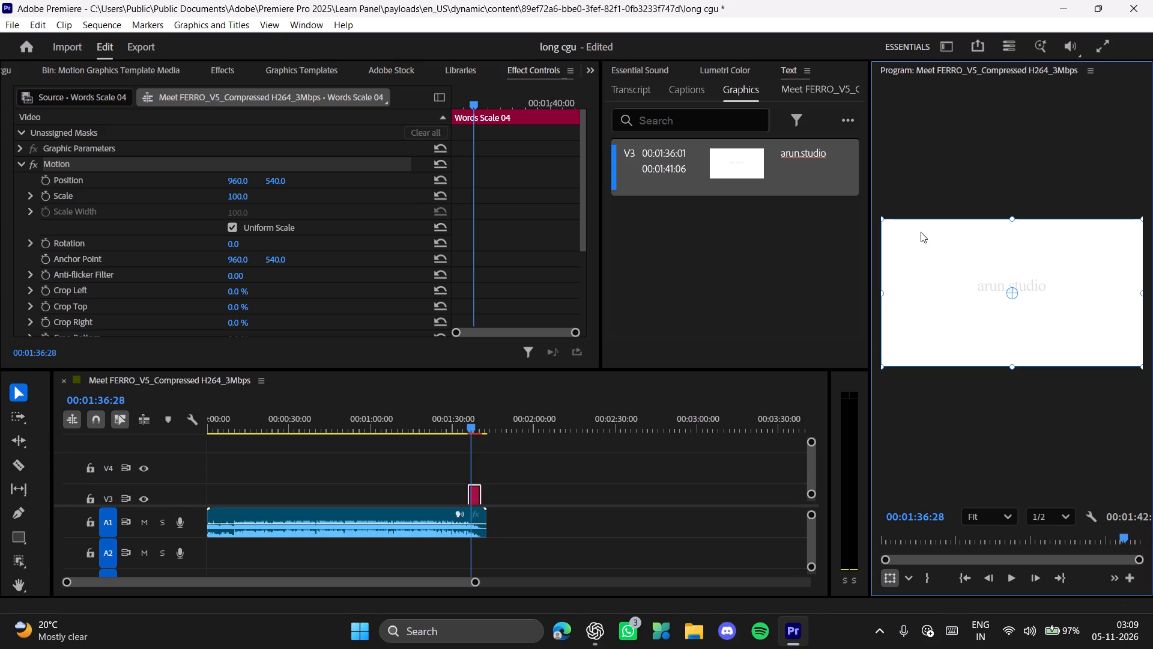
Replace the text of the V3 graphic with "varun.studio".
{"action": "triple_click", "coordinate": [814, 152]}
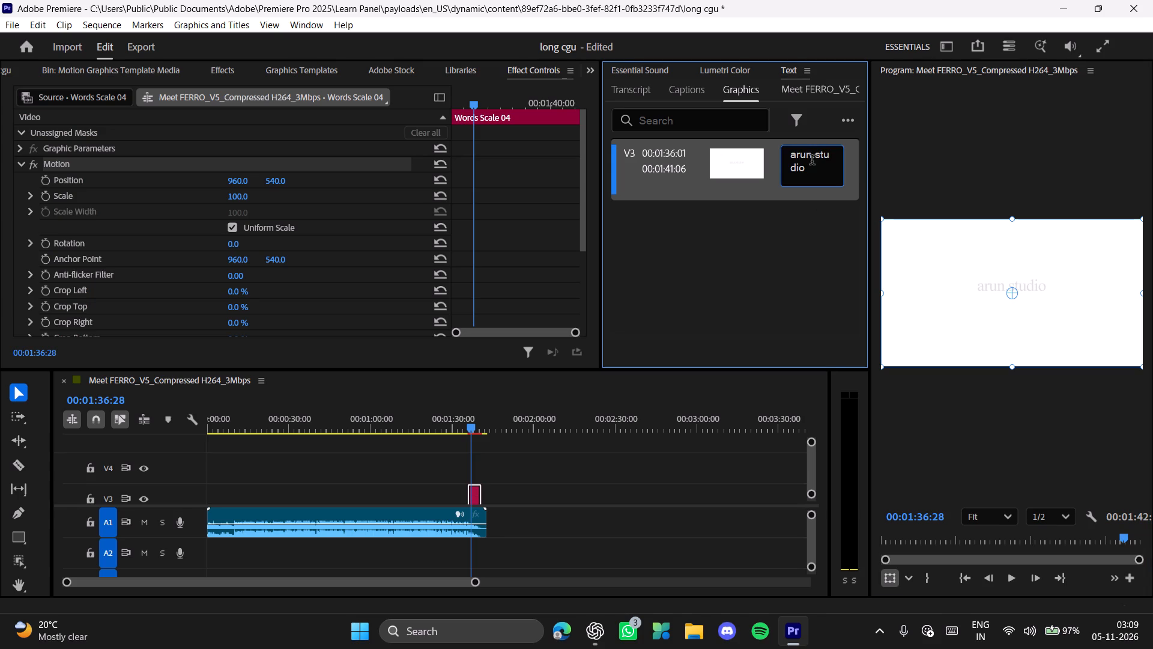
{"action": "left_click_drag", "start_coordinate": [810, 171], "coordinate": [781, 159]}
{"action": "type", "text": "varun.studio"}
{"action": "key", "text": "Return"}
{"action": "key", "text": "Return"}
{"action": "left_click", "coordinate": [799, 245]}
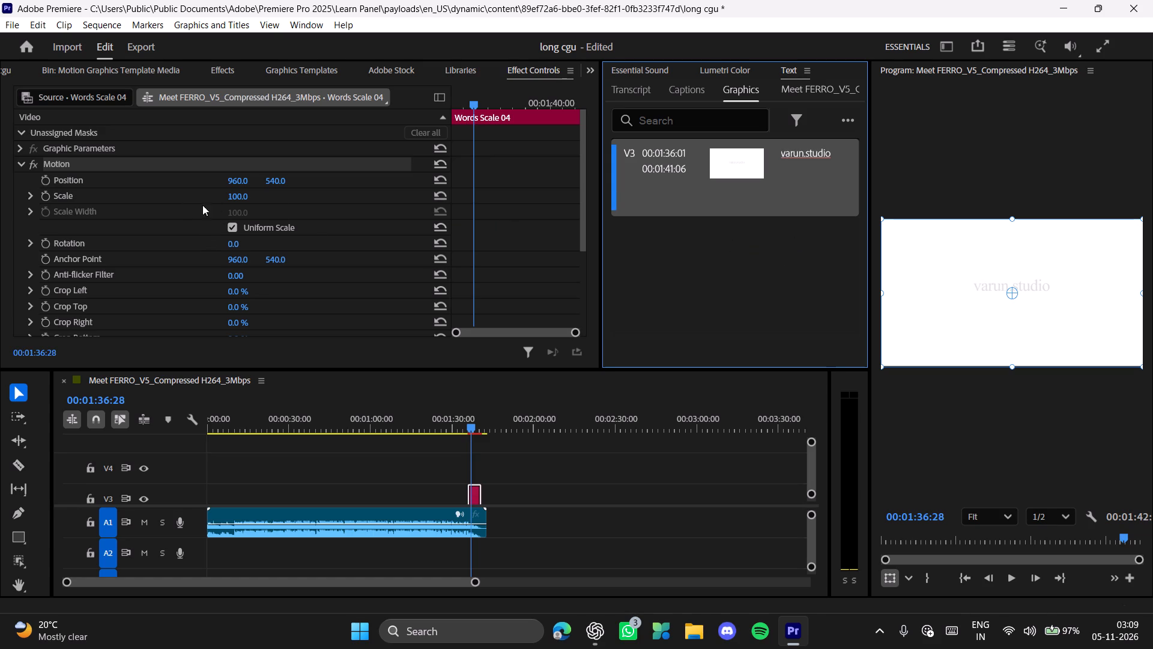
Examine the effect properties and clip options of the Words Scale 04 graphic on V3 for text appearance settings.
{"action": "left_click", "coordinate": [496, 118]}
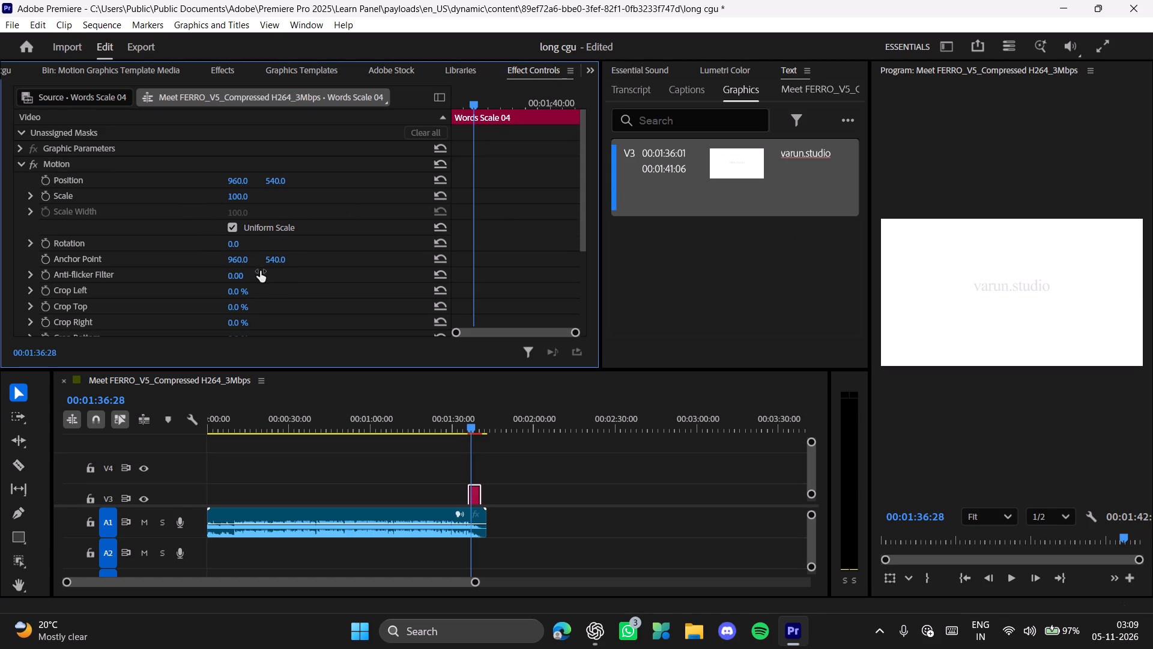
{"action": "scroll", "coordinate": [260, 271], "scroll_direction": "down", "scroll_amount": 9}
{"action": "scroll", "coordinate": [260, 271], "scroll_direction": "up", "scroll_amount": 6}
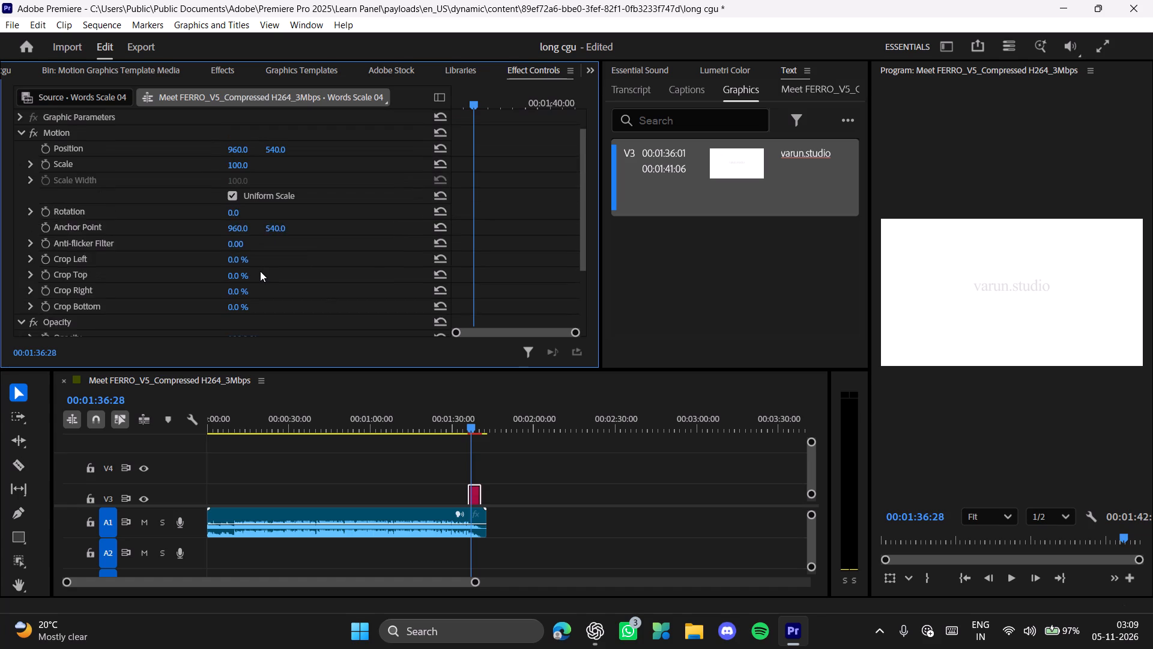
{"action": "scroll", "coordinate": [260, 271], "scroll_direction": "up", "scroll_amount": 9}
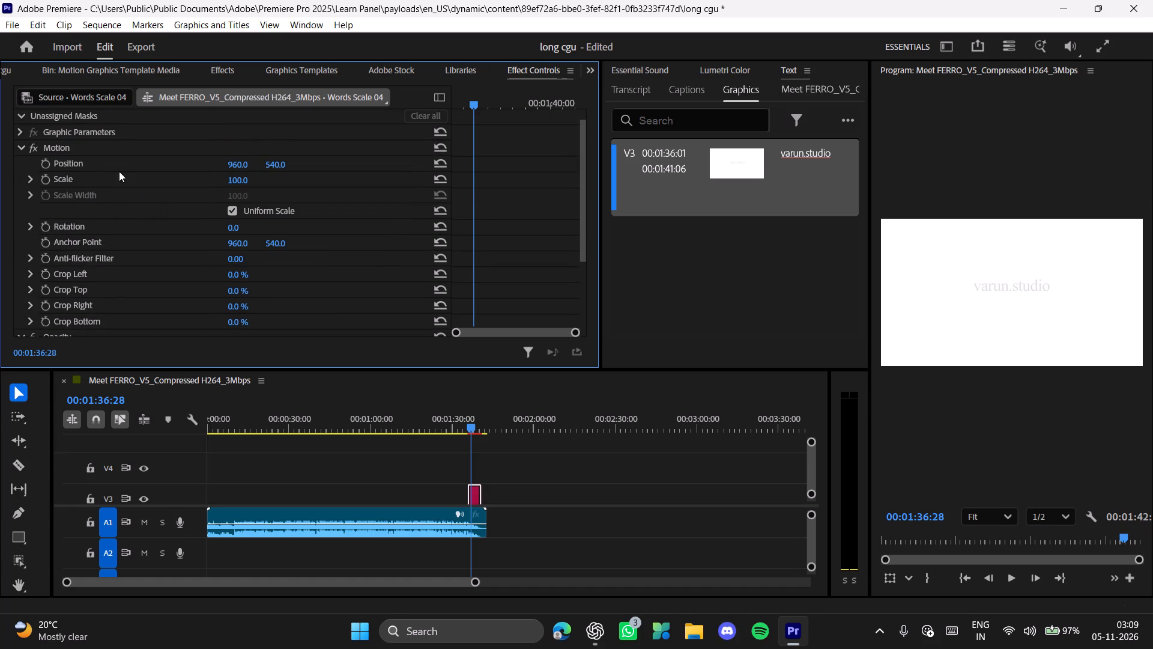
{"action": "right_click", "coordinate": [471, 490]}
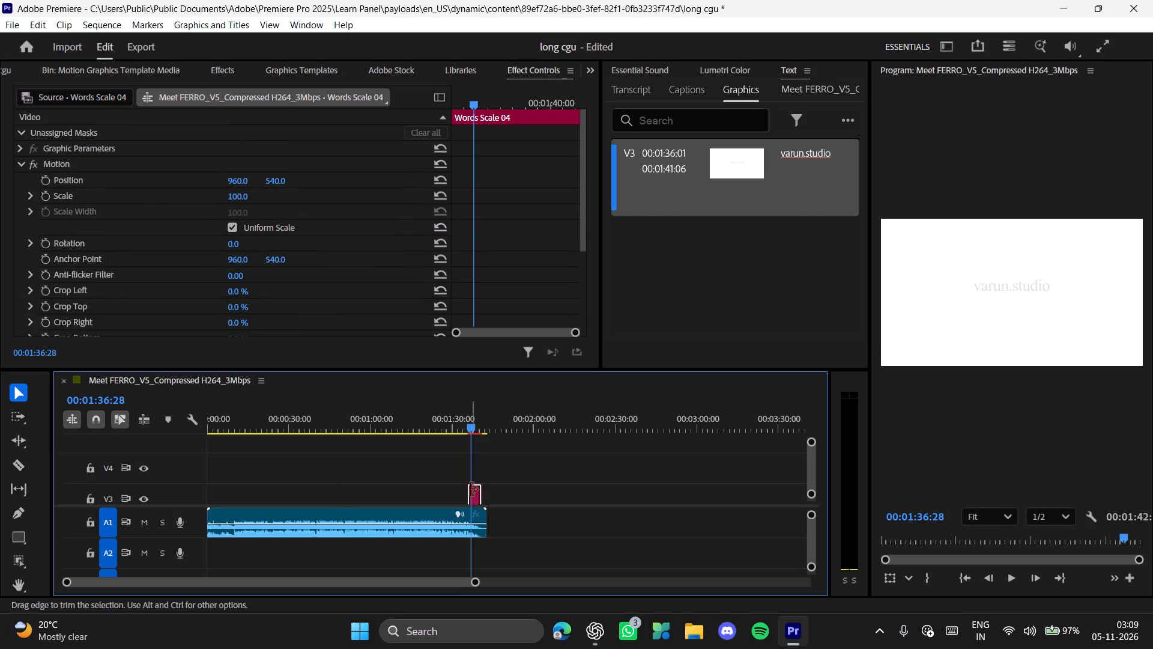
{"action": "left_click", "coordinate": [501, 460]}
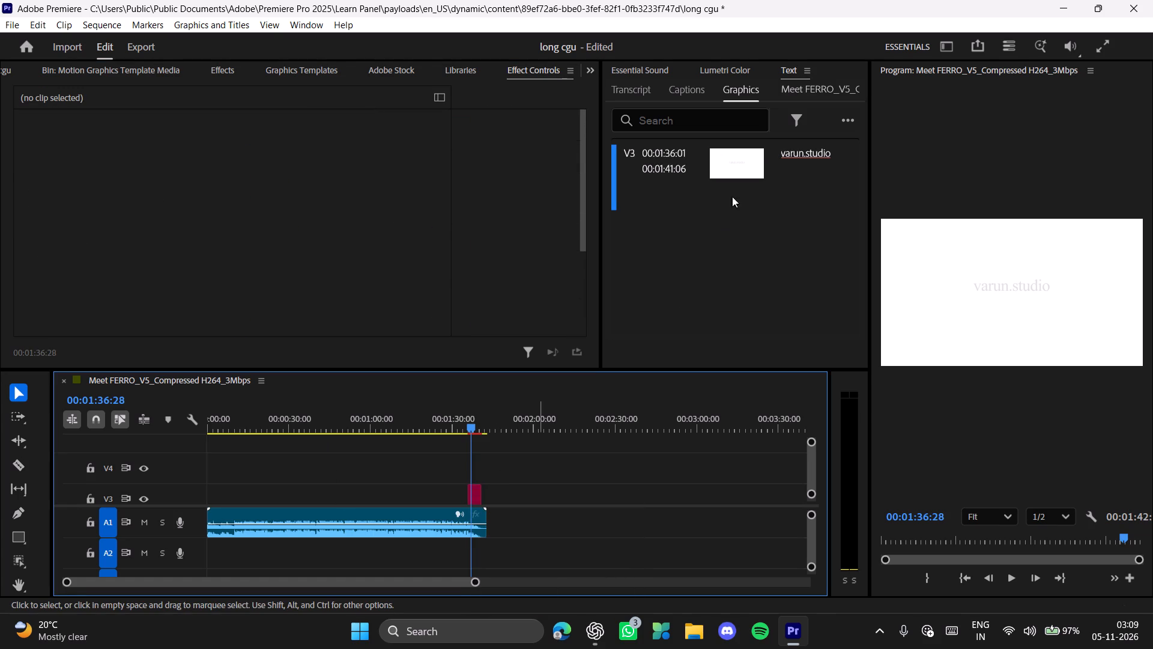
{"action": "left_click", "coordinate": [773, 162]}
{"action": "right_click", "coordinate": [672, 200]}
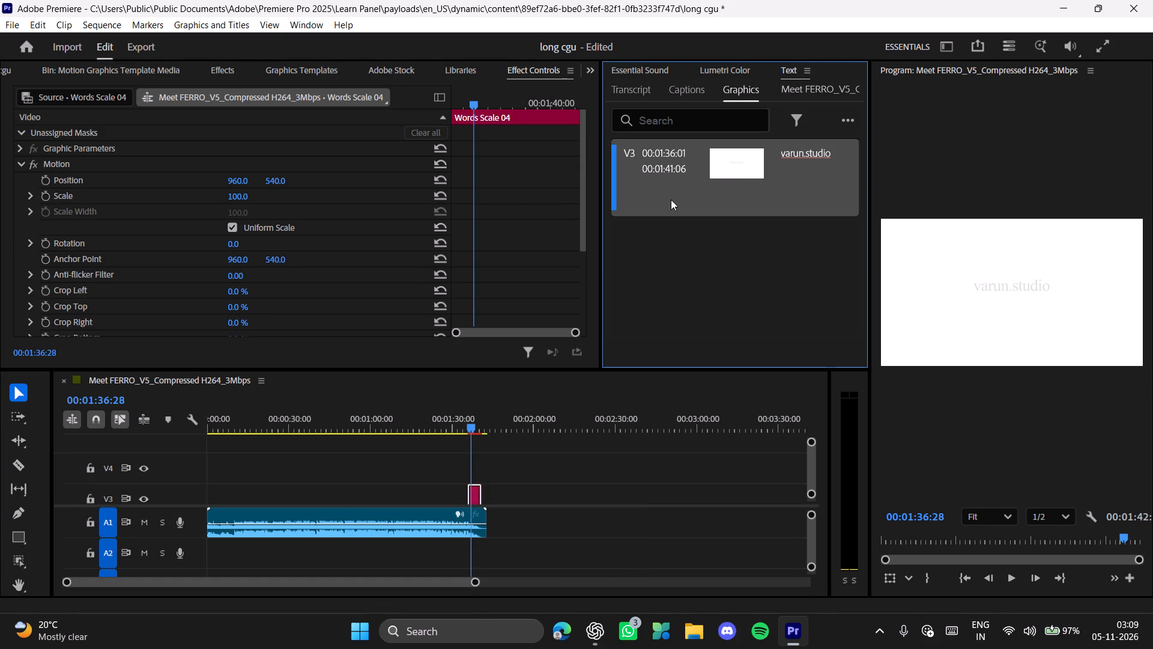
{"action": "right_click", "coordinate": [473, 493]}
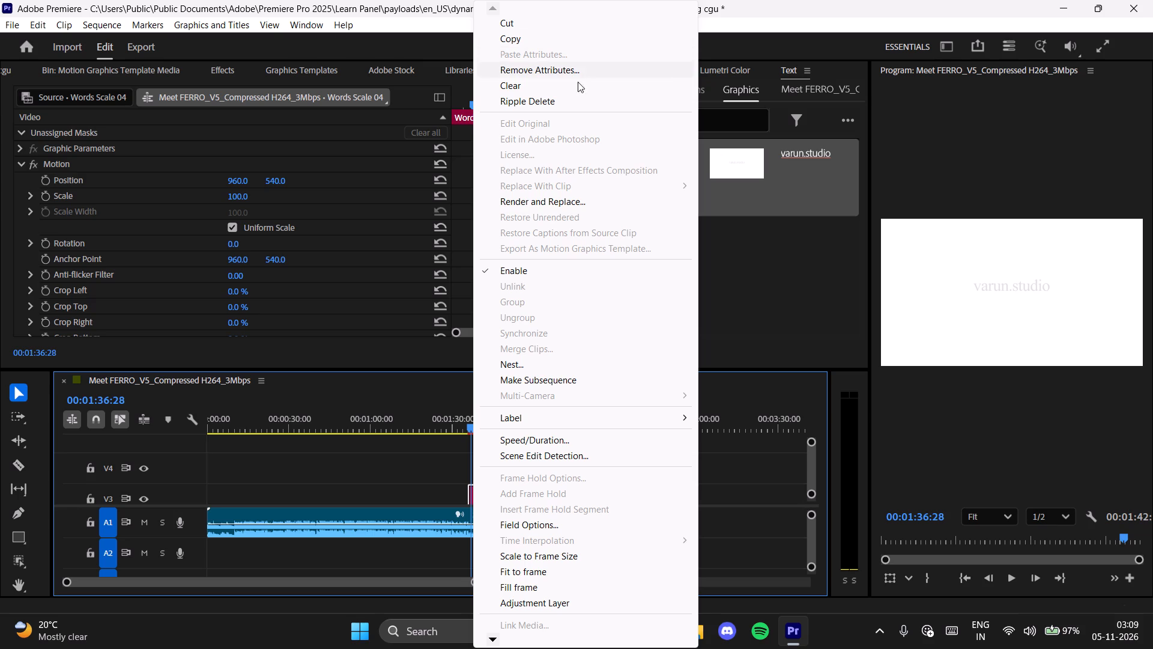
{"action": "scroll", "coordinate": [601, 437], "scroll_direction": "down", "scroll_amount": 2}
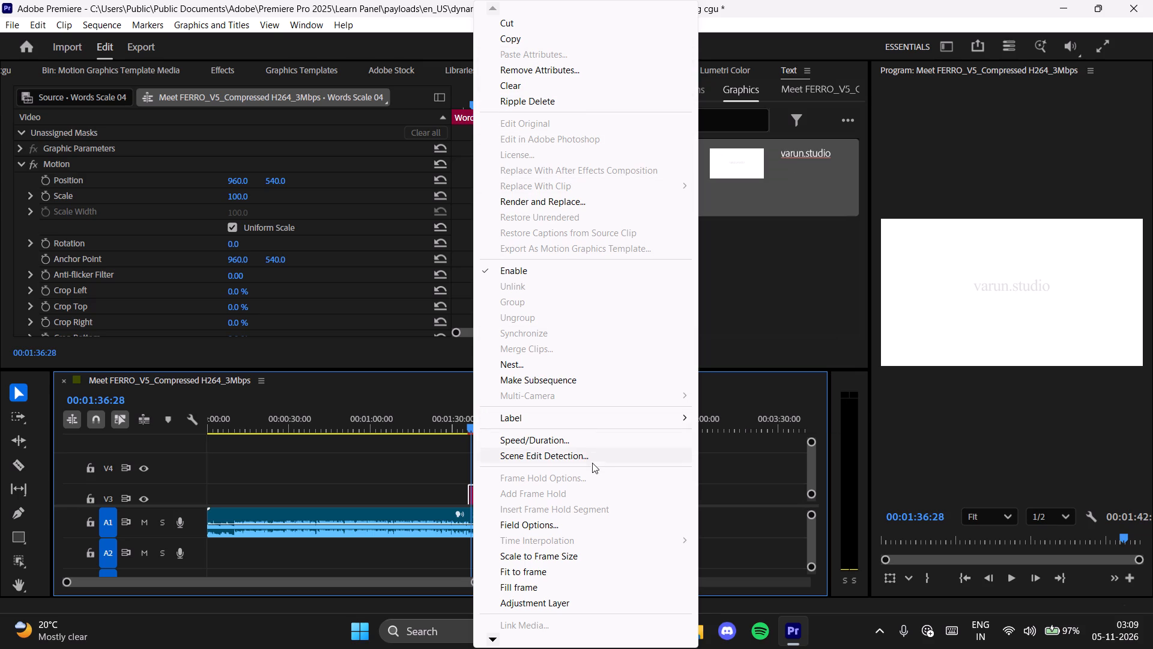
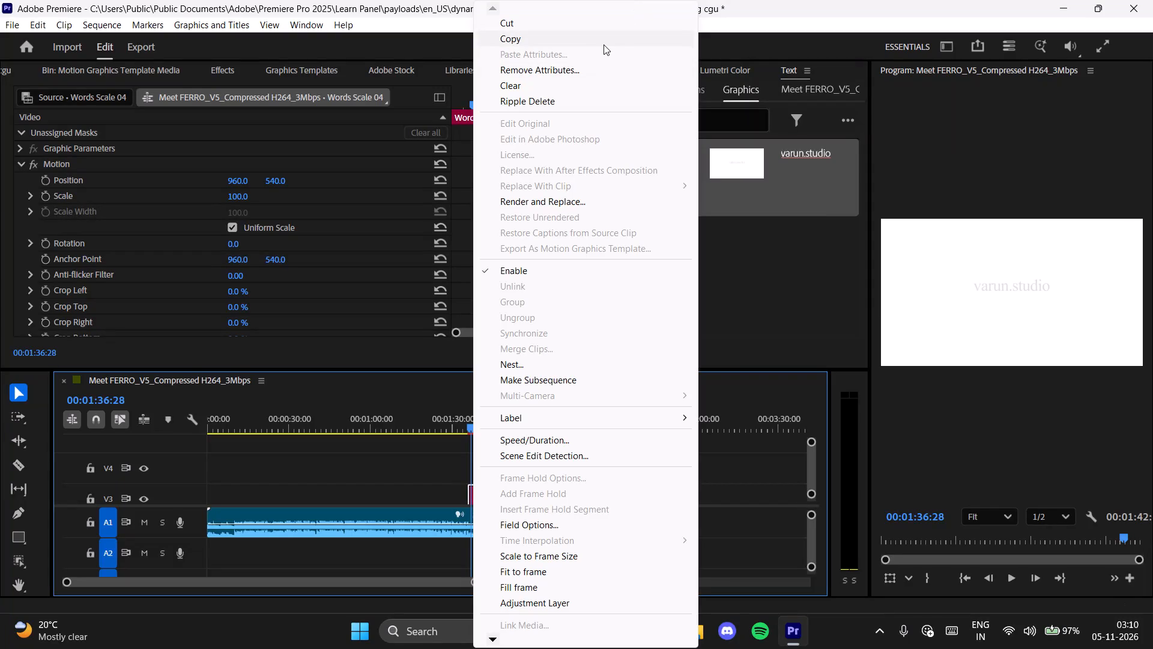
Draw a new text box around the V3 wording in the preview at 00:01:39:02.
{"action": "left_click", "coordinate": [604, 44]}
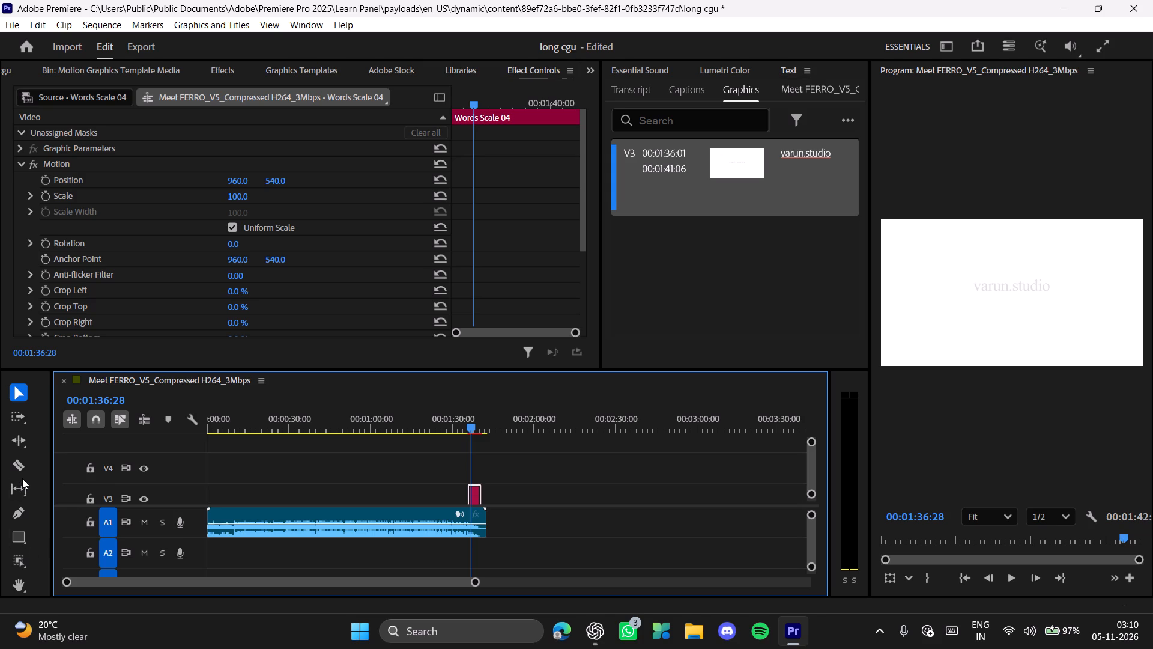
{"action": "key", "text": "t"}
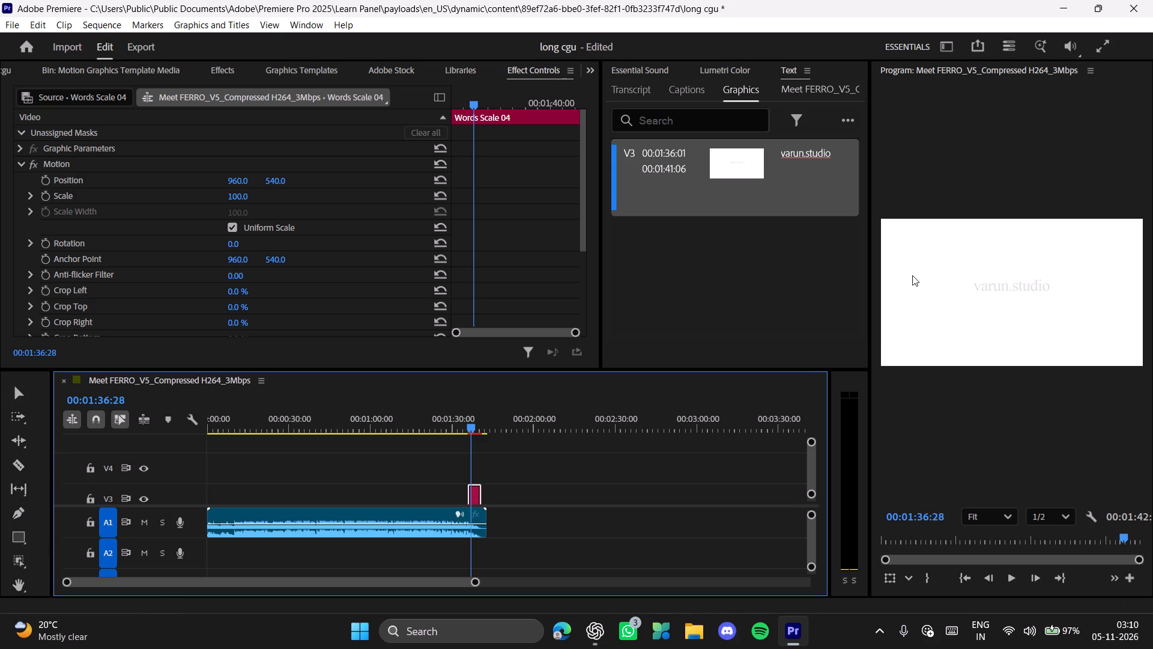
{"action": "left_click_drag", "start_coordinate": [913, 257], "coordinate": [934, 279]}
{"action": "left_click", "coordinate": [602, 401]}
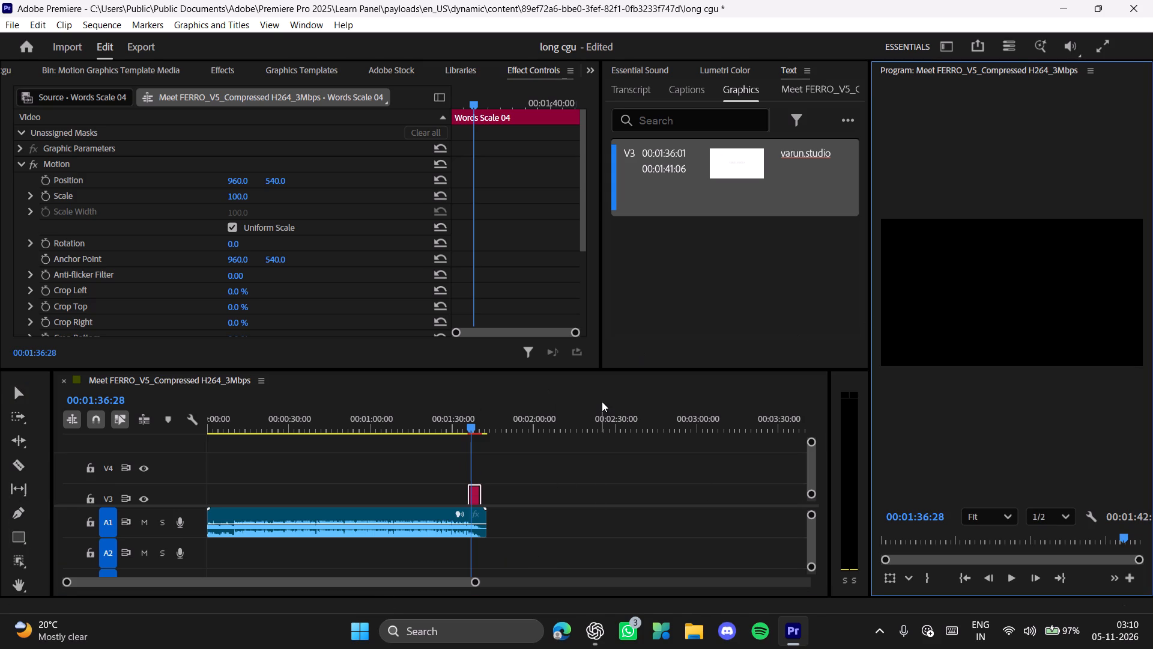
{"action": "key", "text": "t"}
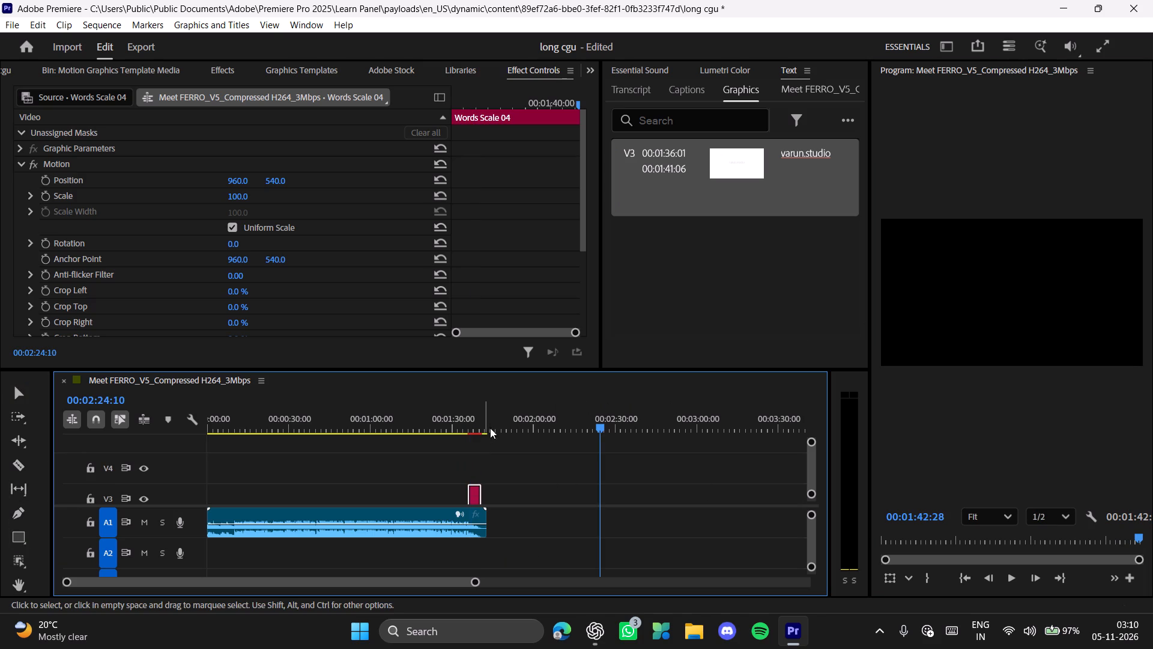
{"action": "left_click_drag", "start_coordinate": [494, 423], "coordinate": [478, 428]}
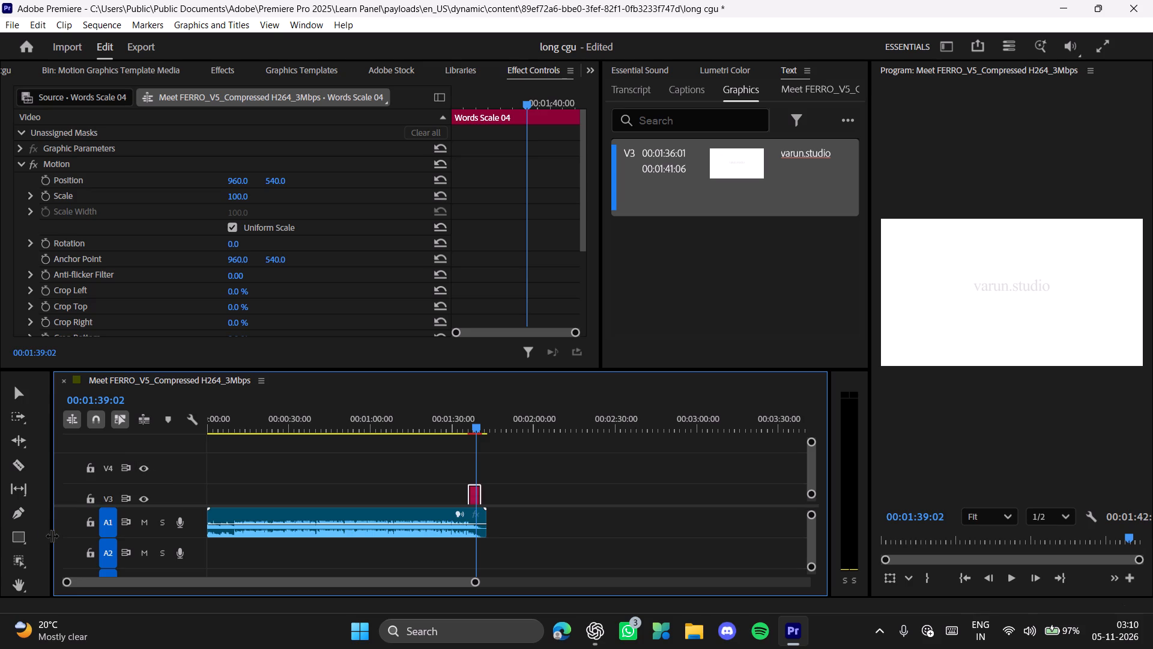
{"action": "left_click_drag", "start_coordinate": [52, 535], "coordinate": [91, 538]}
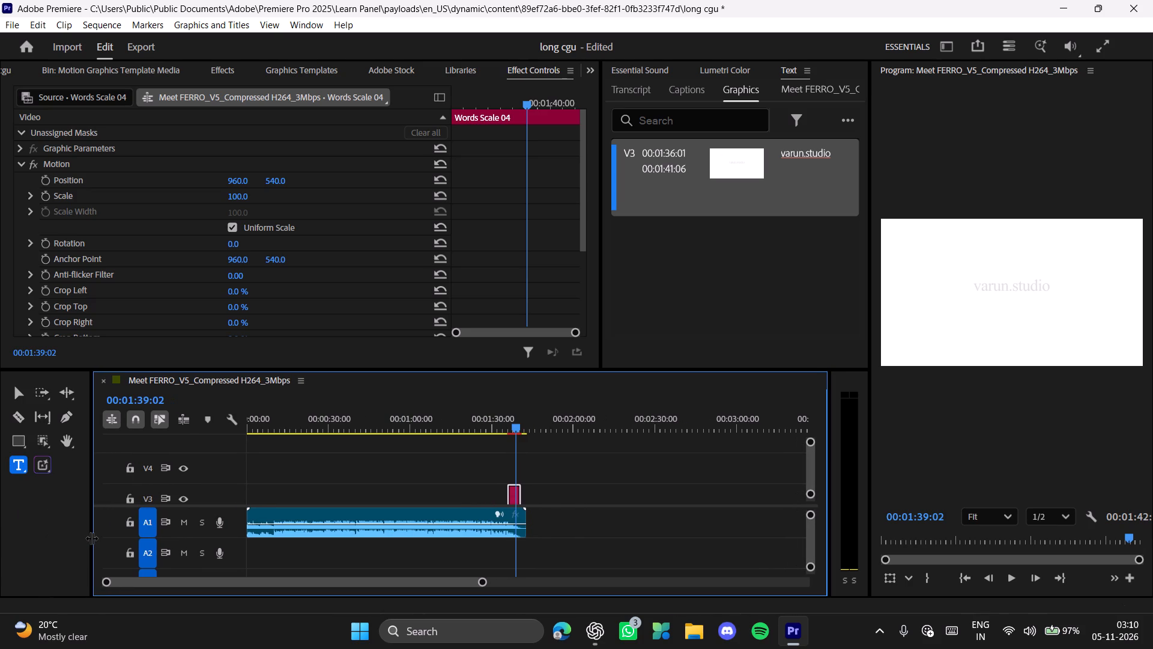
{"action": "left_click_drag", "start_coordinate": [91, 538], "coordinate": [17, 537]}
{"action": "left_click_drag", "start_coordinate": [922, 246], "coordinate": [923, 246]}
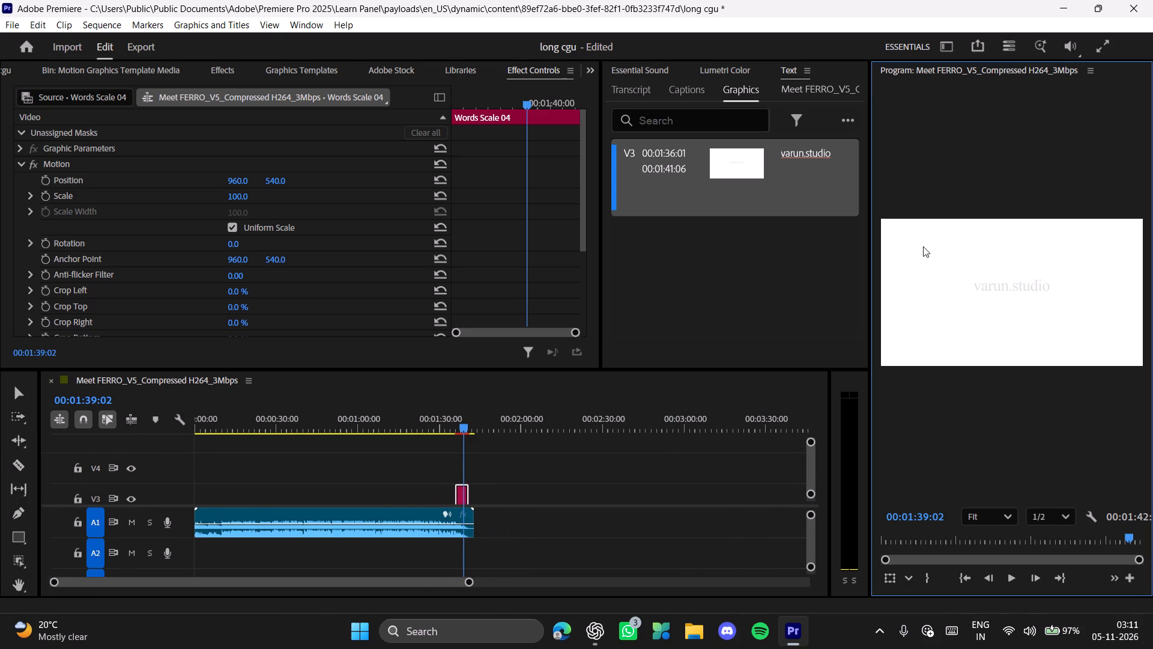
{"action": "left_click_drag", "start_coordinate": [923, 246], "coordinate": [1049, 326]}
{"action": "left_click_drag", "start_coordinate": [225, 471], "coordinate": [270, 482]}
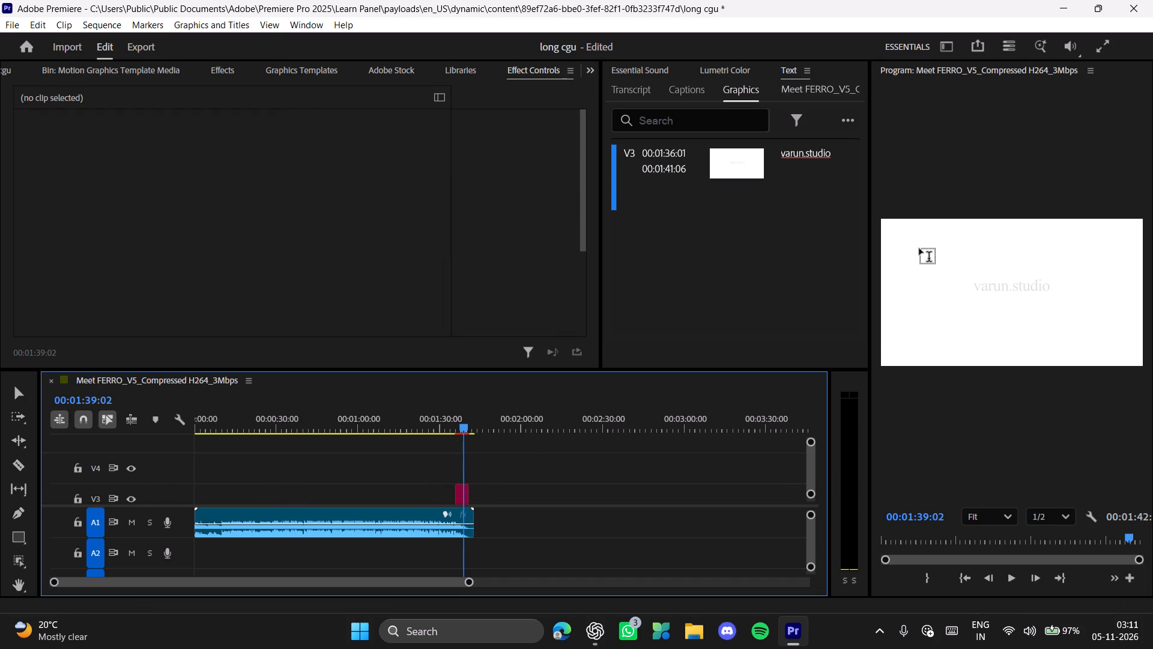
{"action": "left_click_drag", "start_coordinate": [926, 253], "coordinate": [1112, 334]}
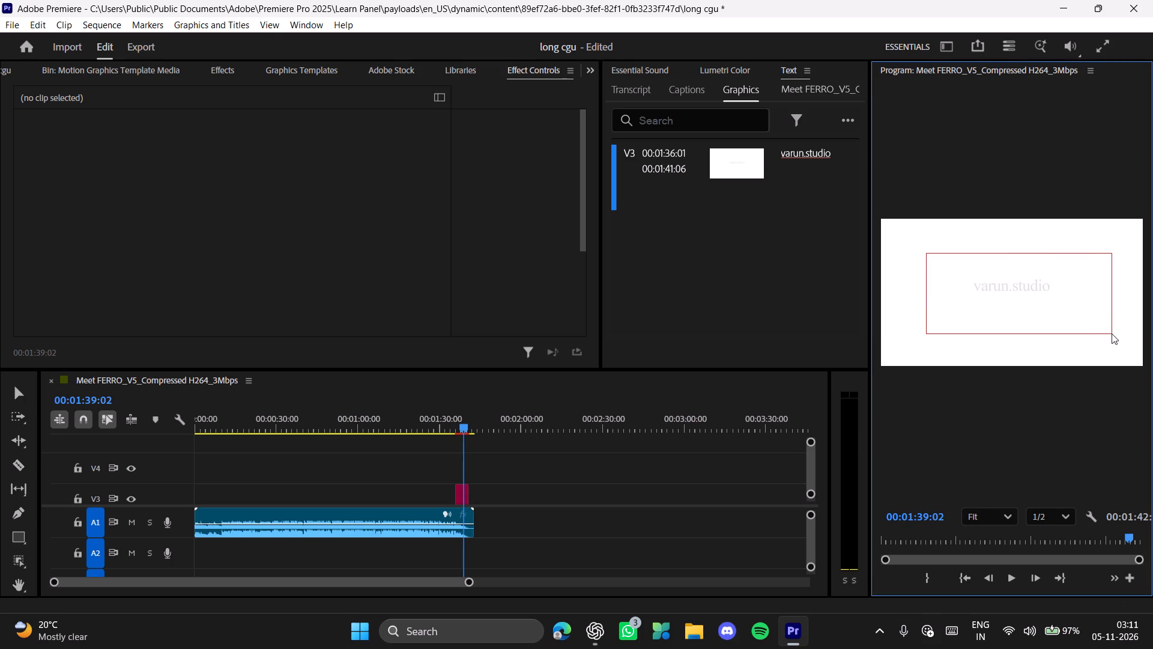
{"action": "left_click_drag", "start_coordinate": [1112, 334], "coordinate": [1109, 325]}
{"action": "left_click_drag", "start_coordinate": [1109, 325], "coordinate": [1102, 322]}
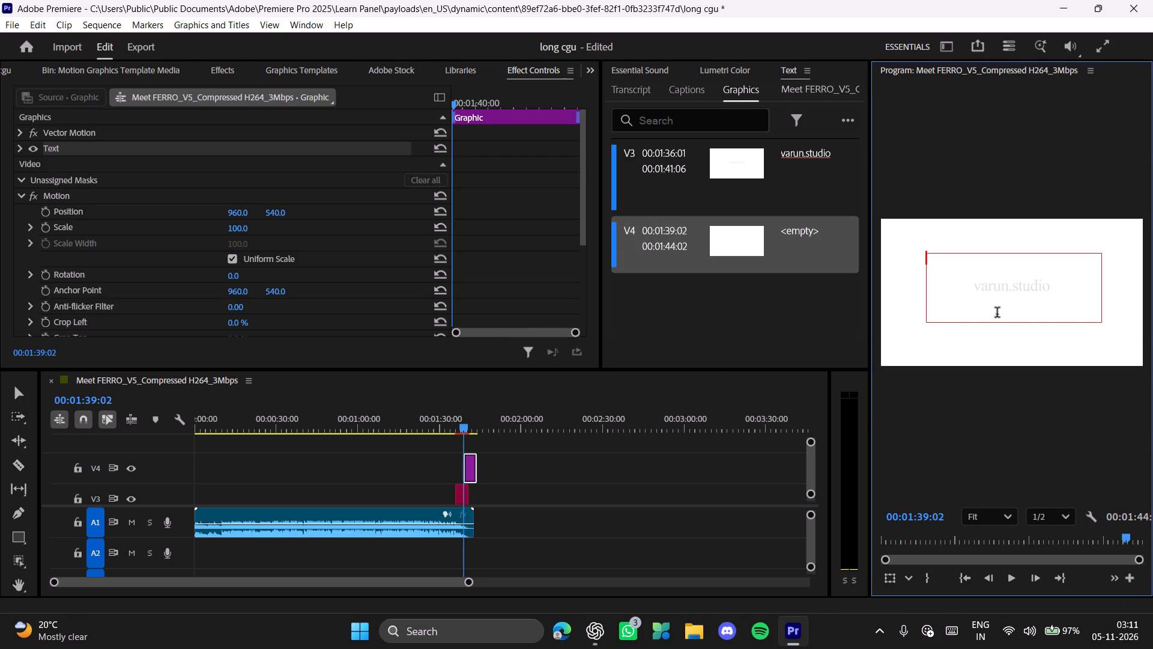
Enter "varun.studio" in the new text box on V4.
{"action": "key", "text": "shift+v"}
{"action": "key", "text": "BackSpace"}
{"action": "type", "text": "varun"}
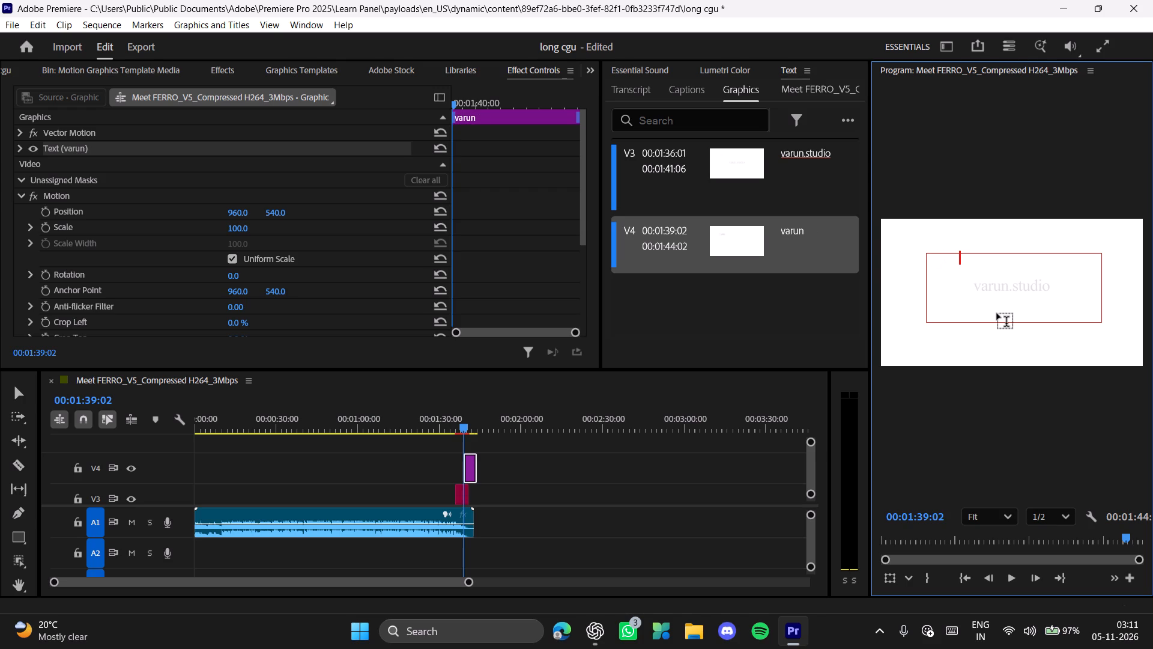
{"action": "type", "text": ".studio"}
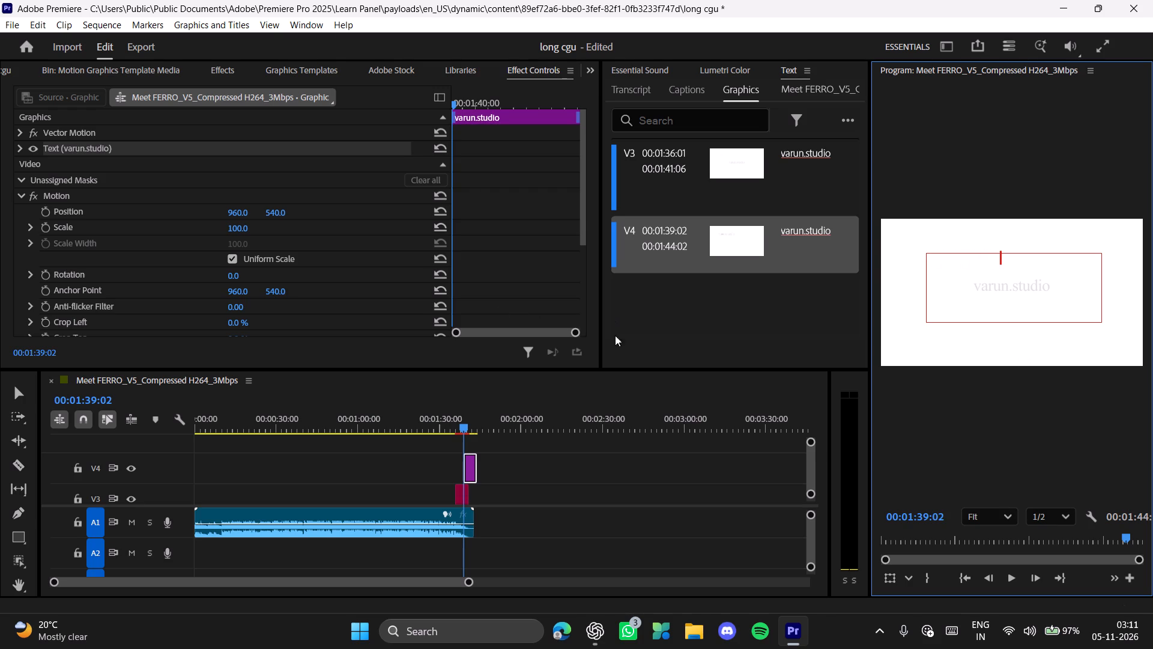
Examine the effect properties of the new V4 text graphic and expand its source text settings.
{"action": "scroll", "coordinate": [219, 272], "scroll_direction": "down", "scroll_amount": 14}
{"action": "scroll", "coordinate": [219, 272], "scroll_direction": "up", "scroll_amount": 6}
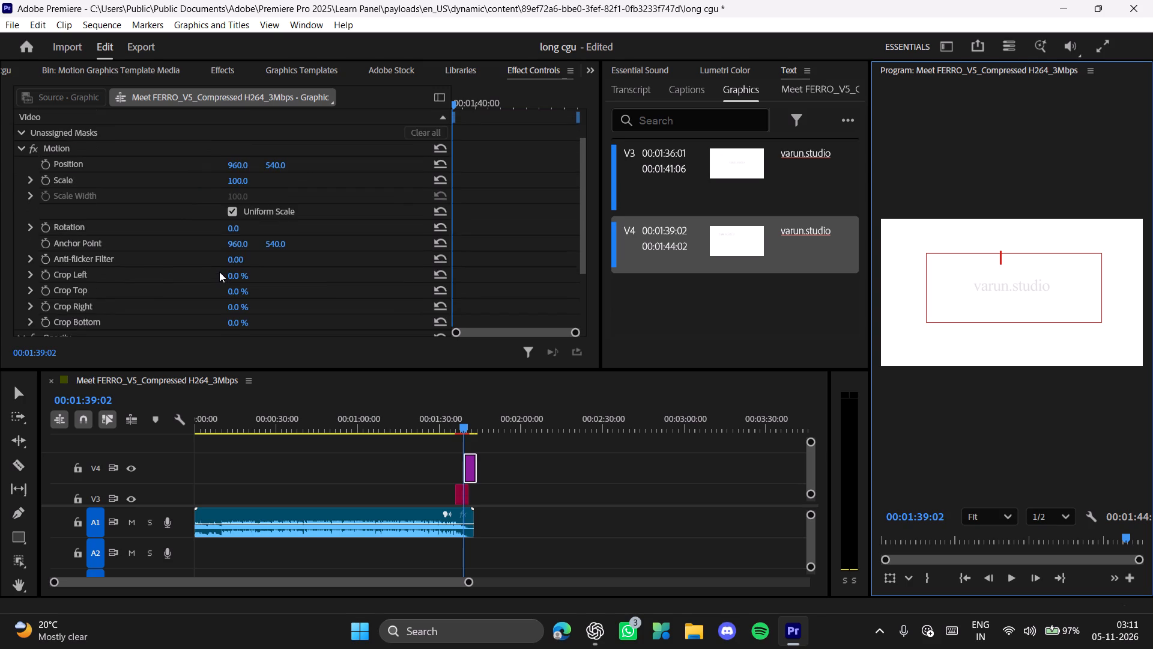
{"action": "scroll", "coordinate": [219, 272], "scroll_direction": "up", "scroll_amount": 7}
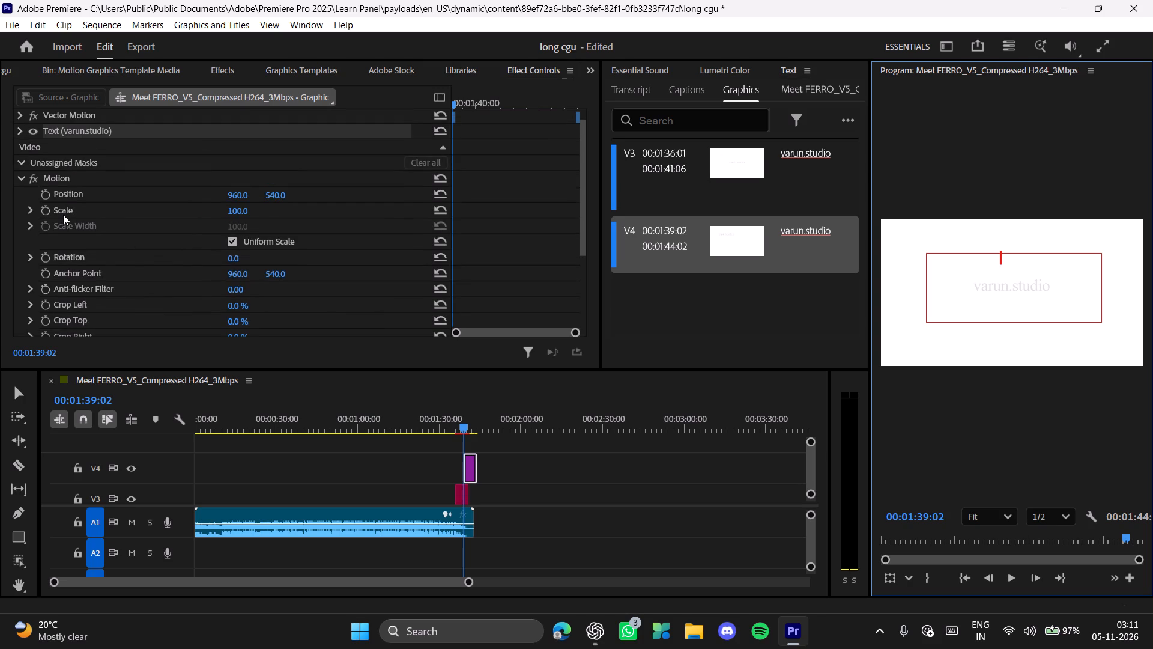
{"action": "left_click", "coordinate": [21, 179]}
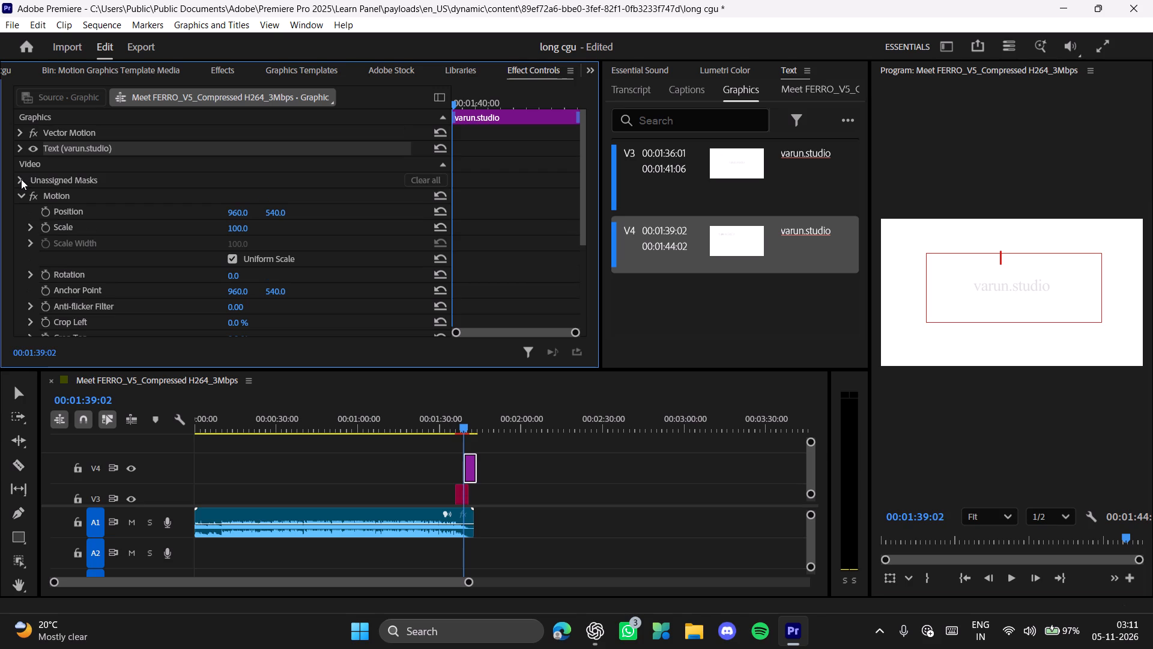
{"action": "left_click", "coordinate": [21, 179]}
{"action": "left_click", "coordinate": [22, 148]}
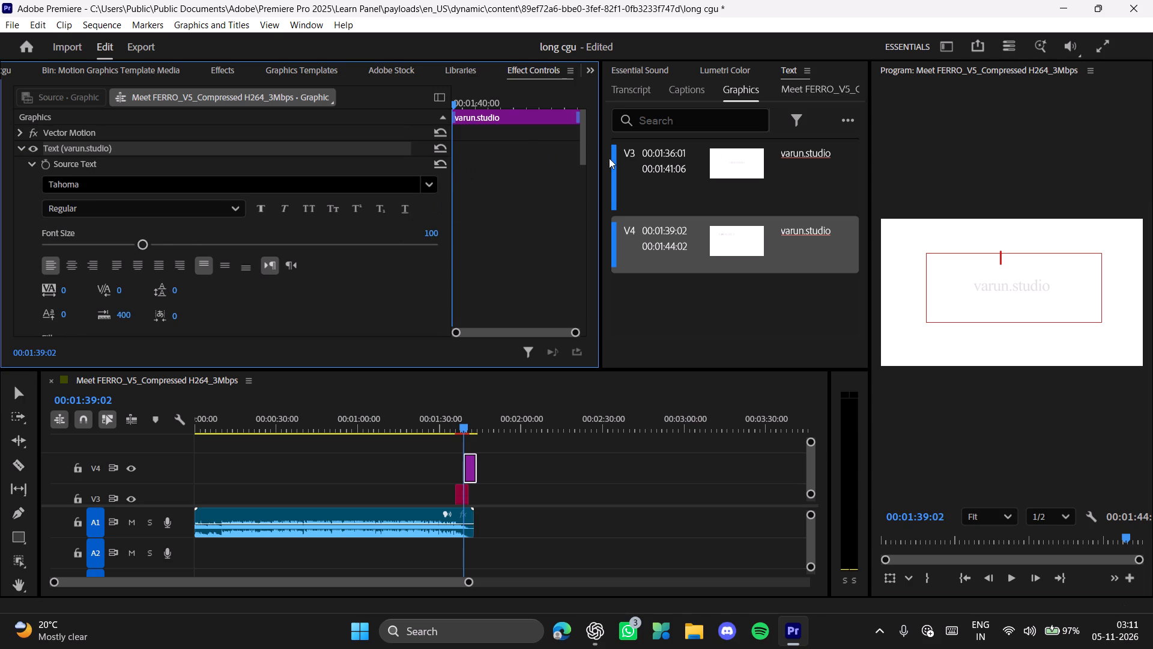
Set the text color of the Words Scale 04 graphic on V3 to black (000000) in its graphic parameters.
{"action": "left_click", "coordinate": [691, 168]}
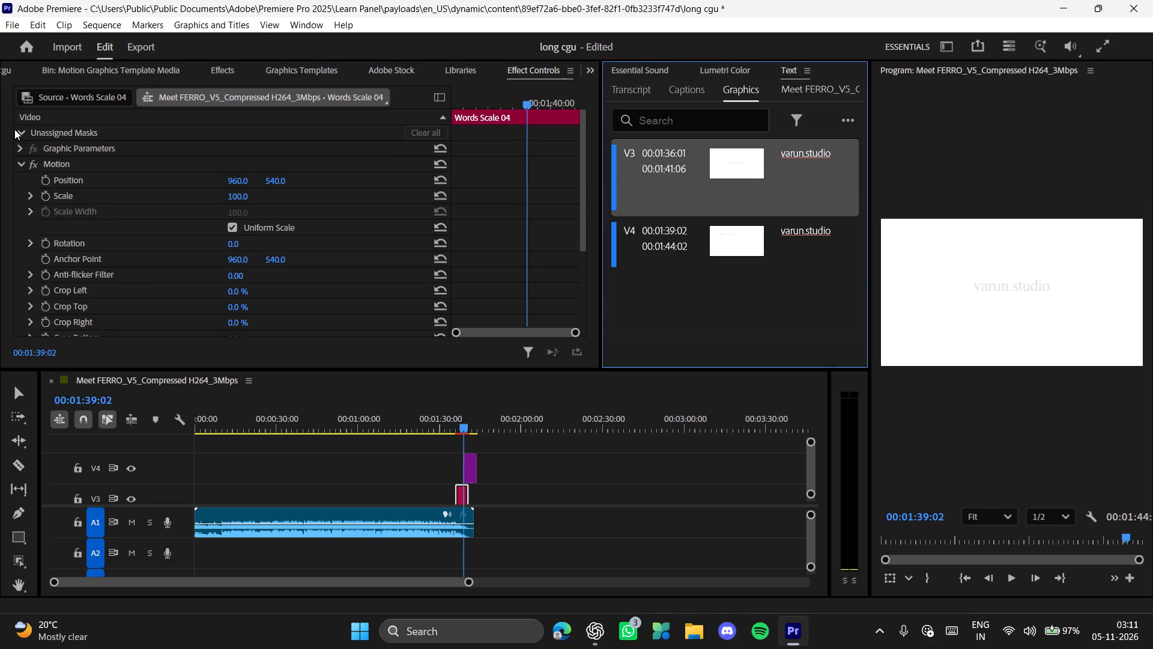
{"action": "scroll", "coordinate": [67, 173], "scroll_direction": "up", "scroll_amount": 4}
{"action": "left_click", "coordinate": [21, 134]}
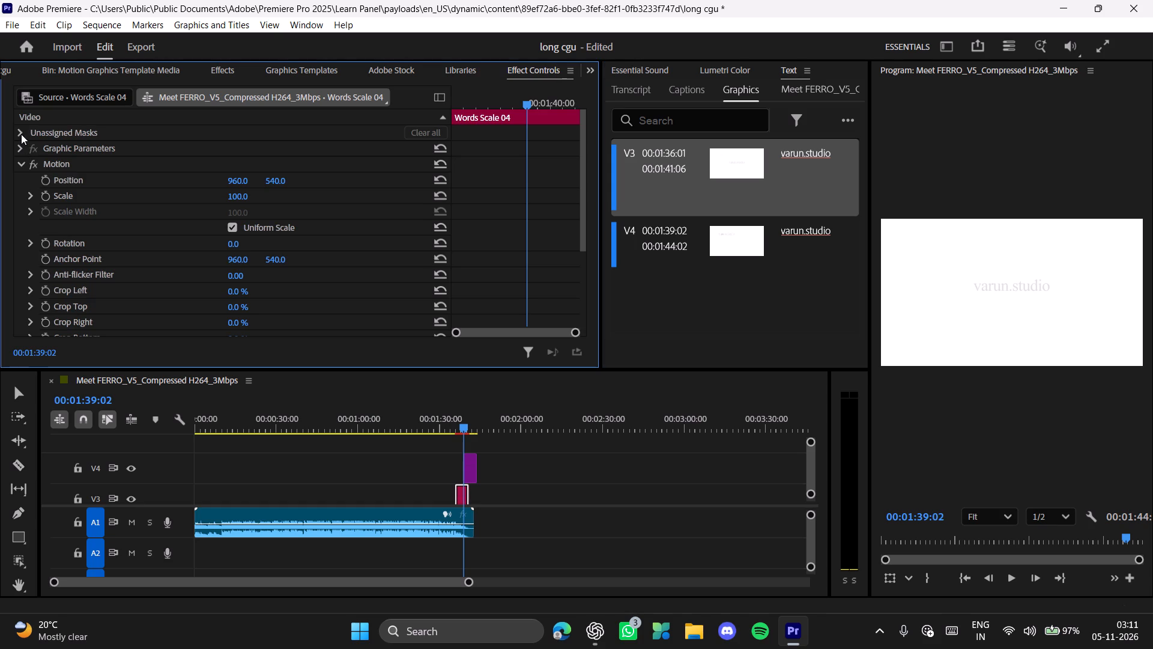
{"action": "left_click", "coordinate": [20, 130]}
{"action": "left_click", "coordinate": [19, 146]}
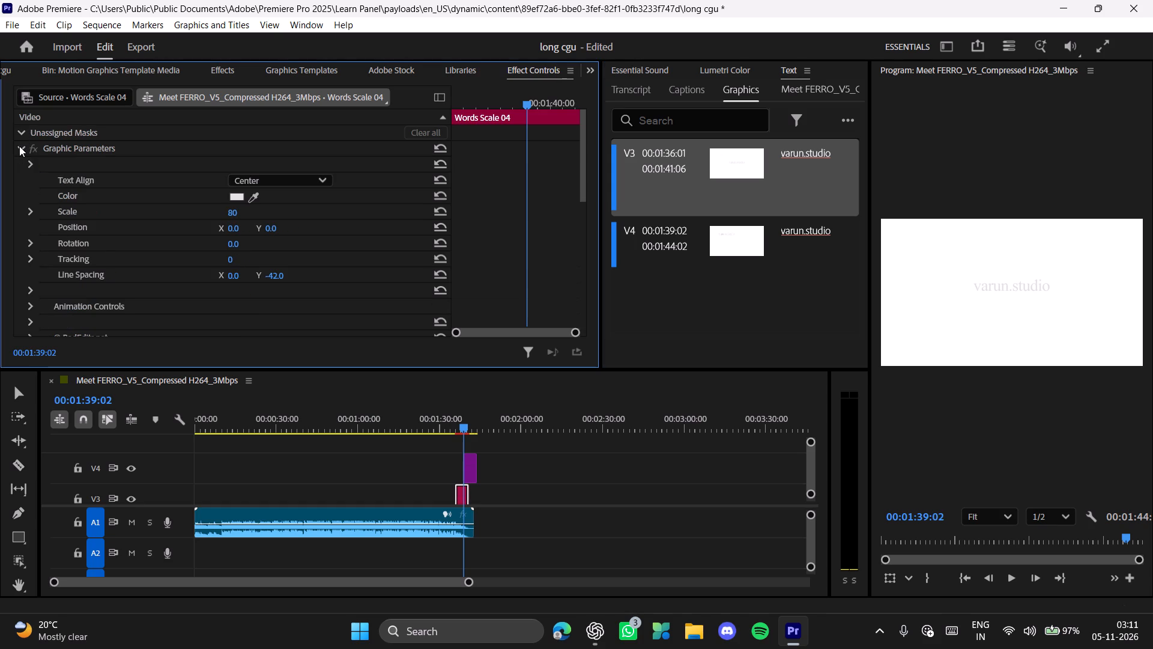
{"action": "left_click", "coordinate": [238, 198]}
{"action": "left_click_drag", "start_coordinate": [485, 233], "coordinate": [416, 162]}
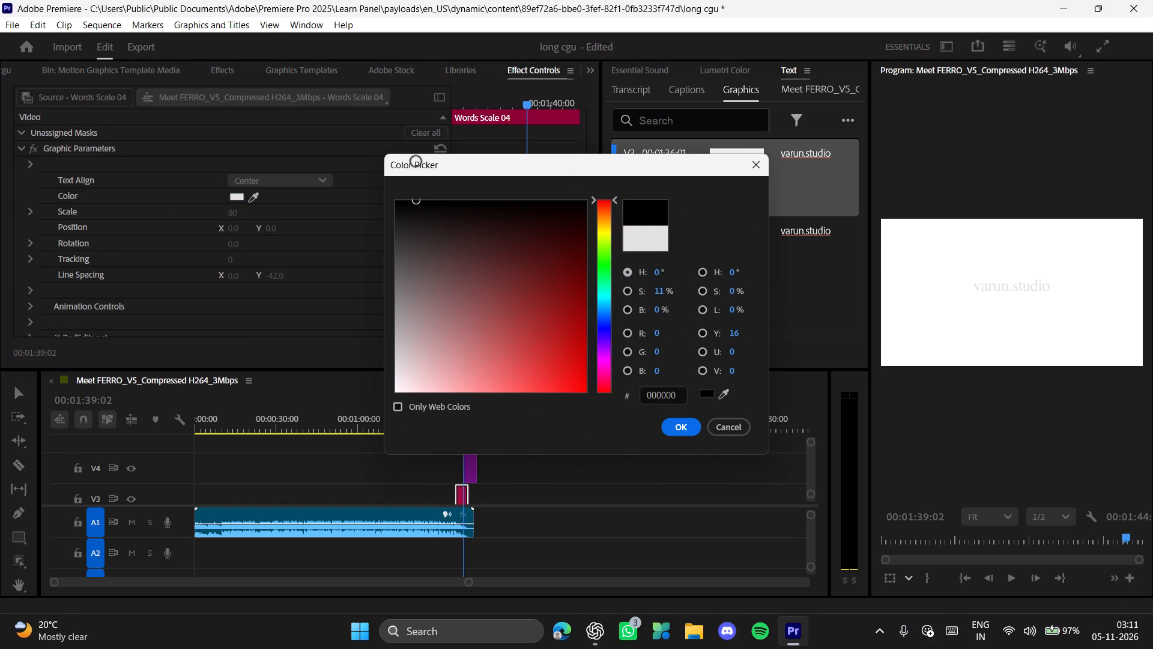
{"action": "left_click_drag", "start_coordinate": [416, 162], "coordinate": [562, 178]}
{"action": "left_click", "coordinate": [675, 427]}
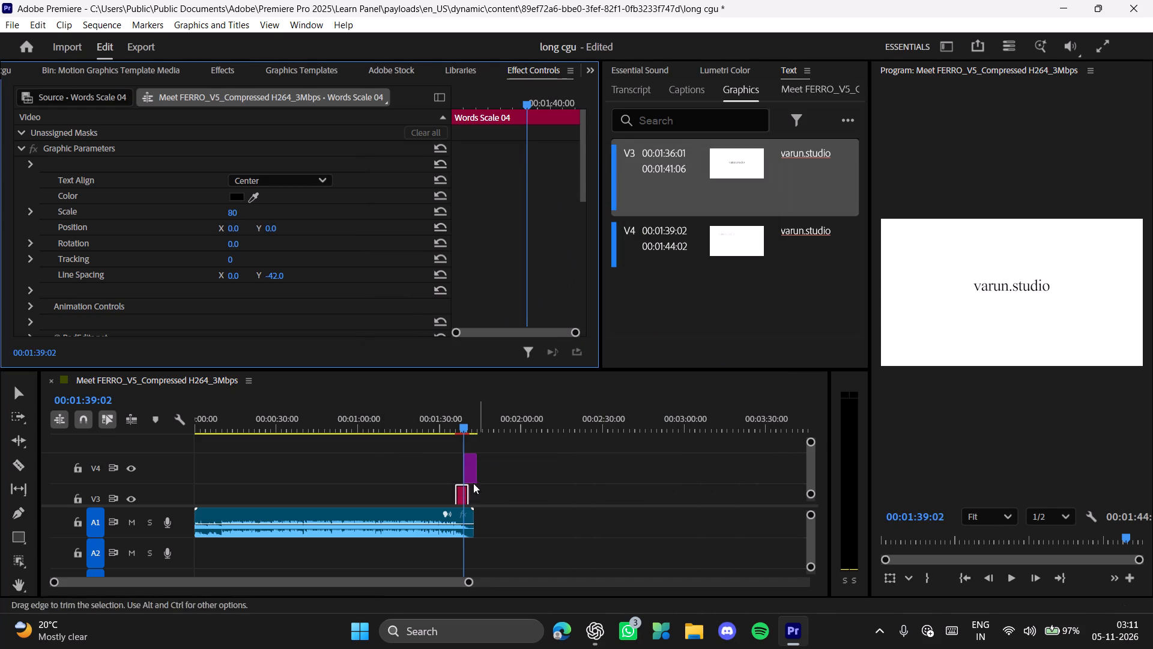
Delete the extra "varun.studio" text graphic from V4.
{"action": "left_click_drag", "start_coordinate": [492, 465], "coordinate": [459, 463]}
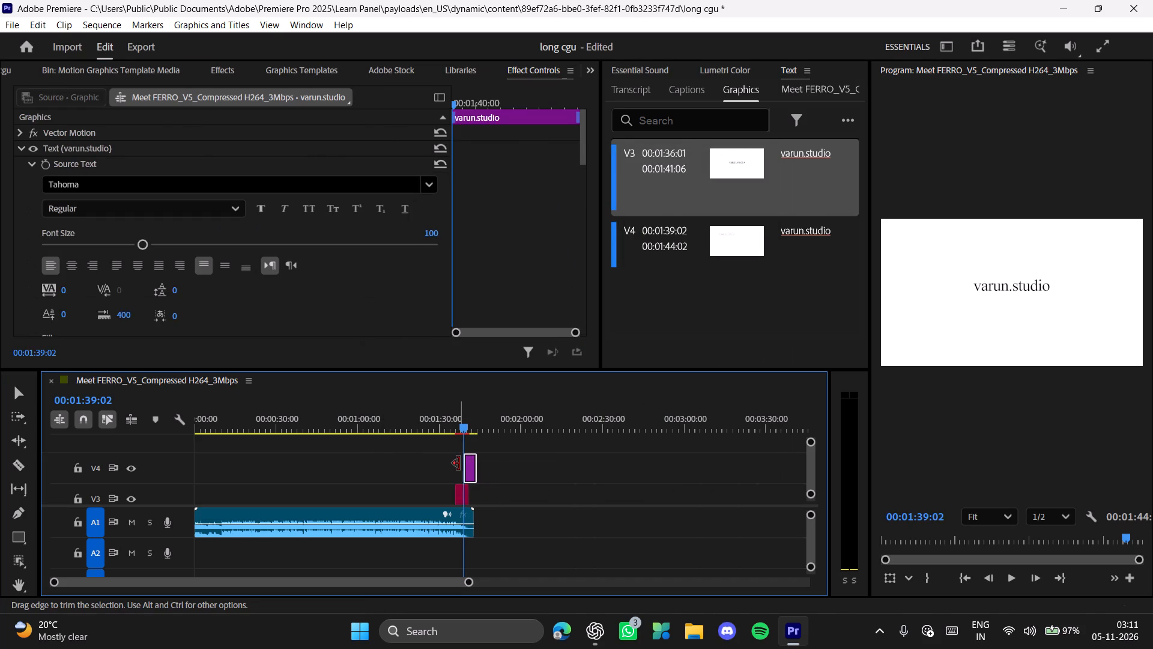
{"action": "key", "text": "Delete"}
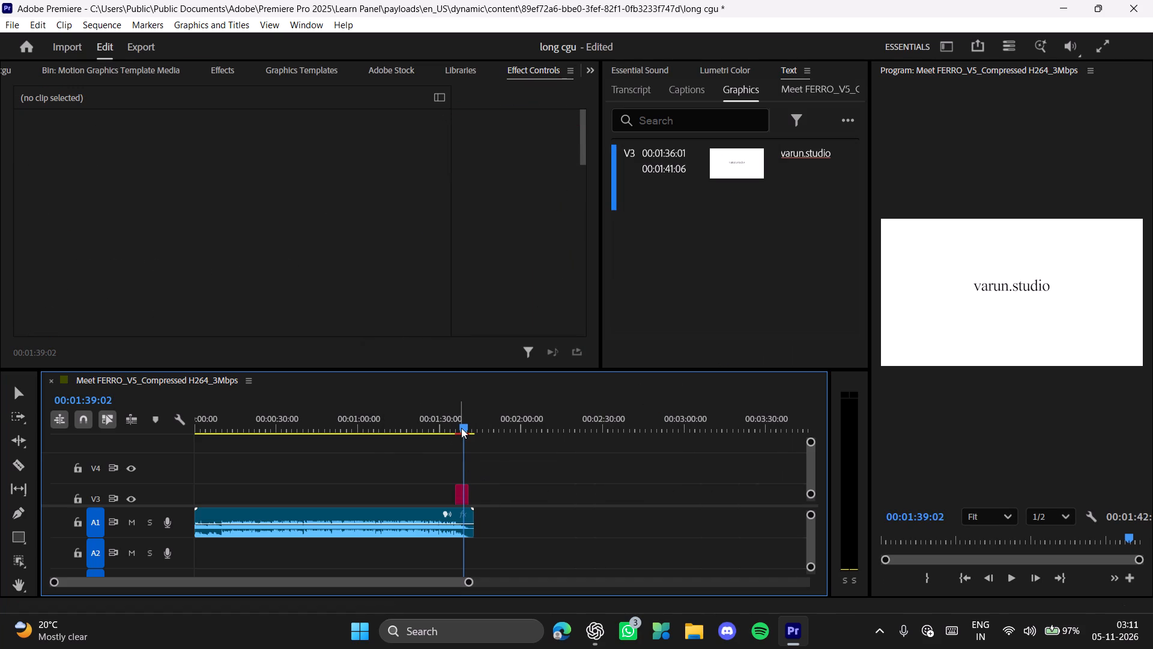
Play the closing section repeatedly from just before the Words Scale 04 graphic to review its text animation and entry timing.
{"action": "left_click_drag", "start_coordinate": [461, 428], "coordinate": [452, 436]}
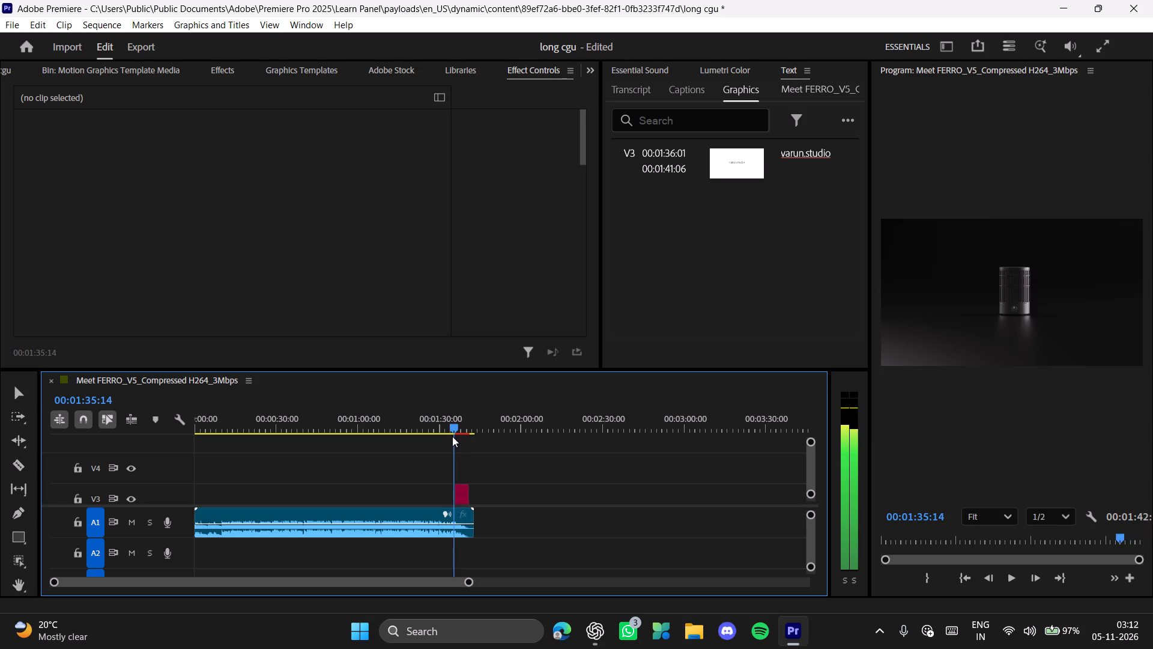
{"action": "left_click_drag", "start_coordinate": [452, 436], "coordinate": [455, 436]}
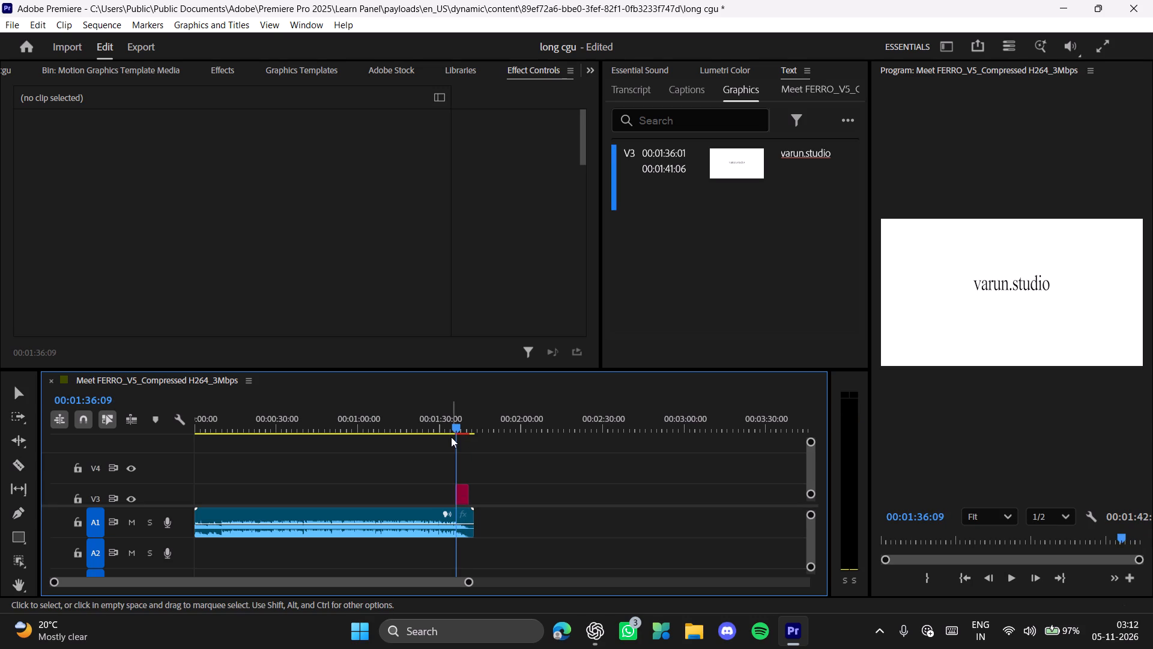
{"action": "scroll", "coordinate": [488, 484], "scroll_direction": "up", "scroll_amount": 16, "text": "alt"}
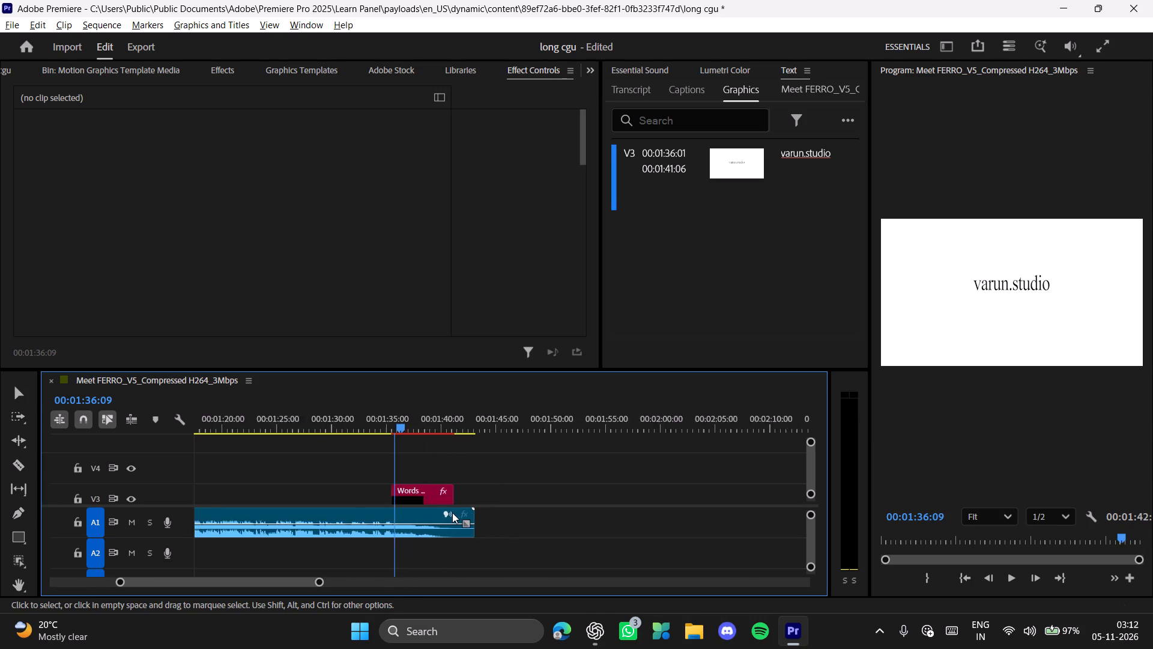
{"action": "scroll", "coordinate": [452, 513], "scroll_direction": "up", "scroll_amount": 8, "text": "alt"}
{"action": "left_click_drag", "start_coordinate": [279, 426], "coordinate": [258, 426]}
{"action": "key", "text": "space"}
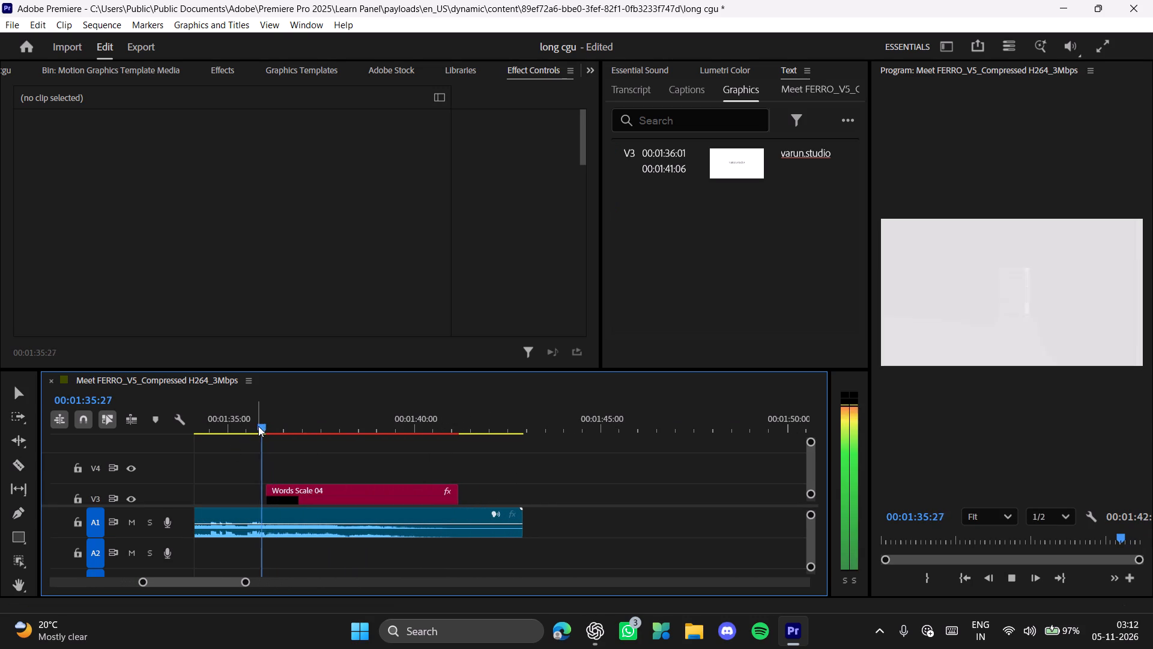
{"action": "key", "text": "space"}
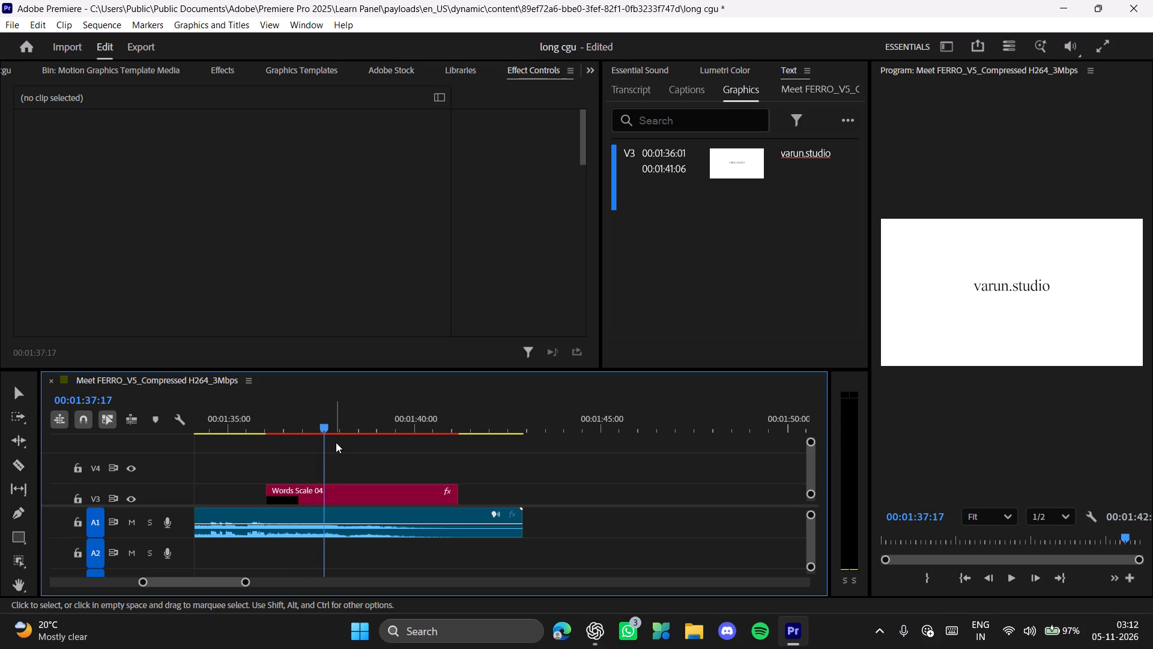
{"action": "left_click_drag", "start_coordinate": [315, 428], "coordinate": [295, 428]}
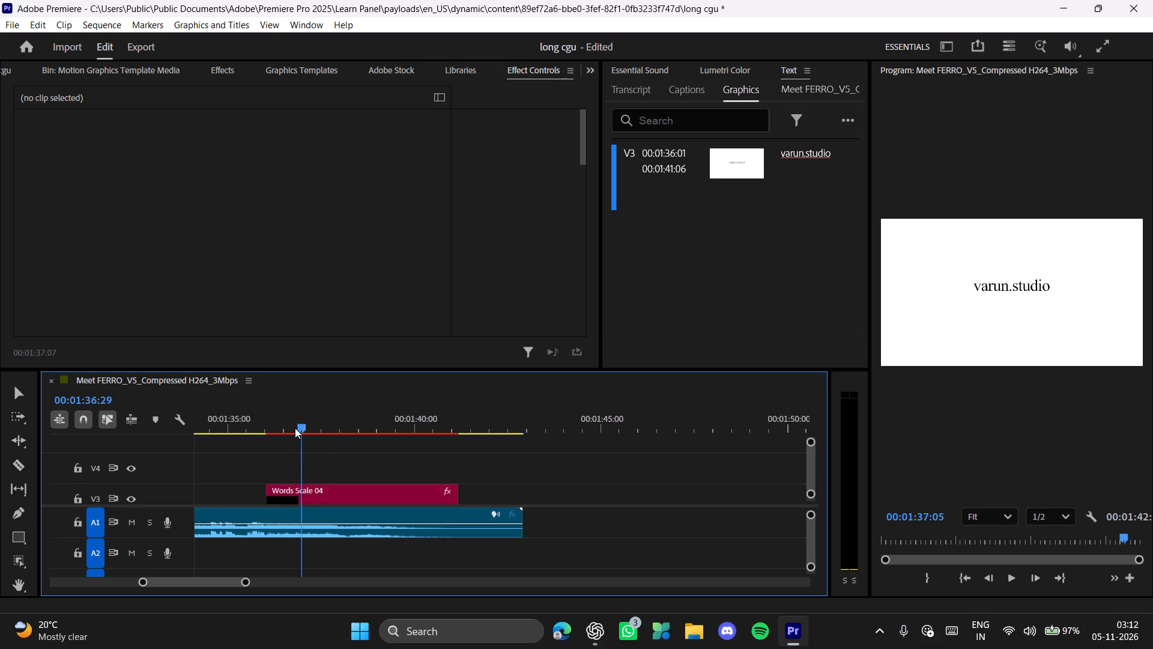
{"action": "left_click_drag", "start_coordinate": [295, 428], "coordinate": [262, 428]}
{"action": "key", "text": "space"}
{"action": "key", "text": "space"}
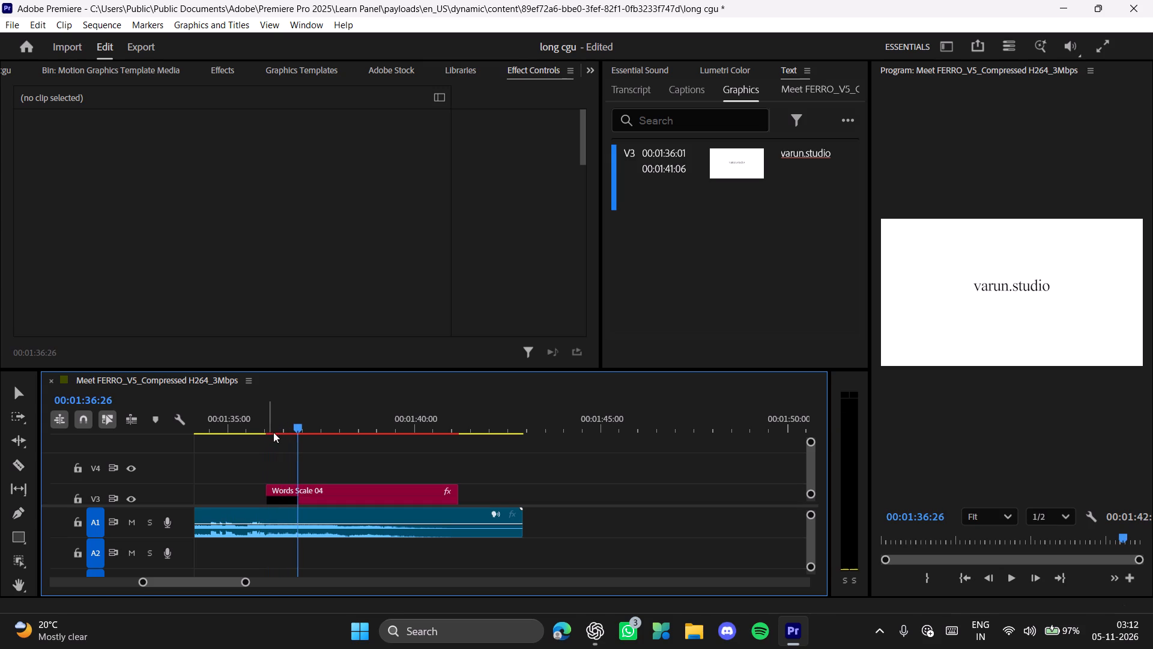
{"action": "left_click_drag", "start_coordinate": [297, 429], "coordinate": [261, 427]}
{"action": "key", "text": "space"}
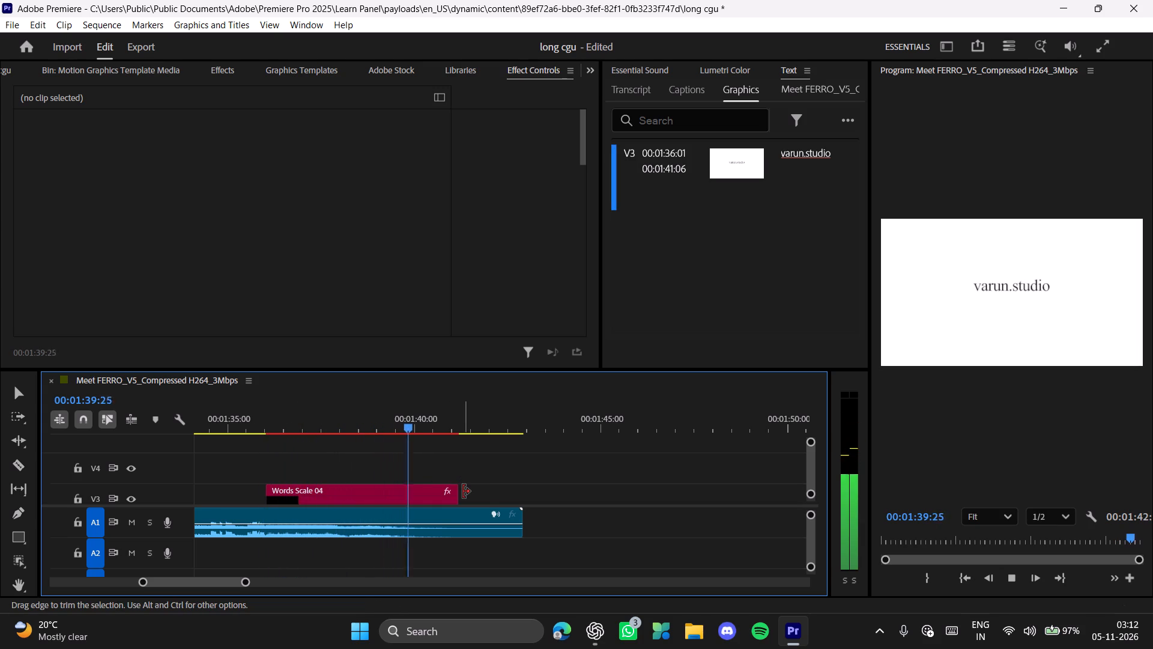
Add a fade-out of about 4.5 seconds to the end of the A1 audio clip.
{"action": "key", "text": "space"}
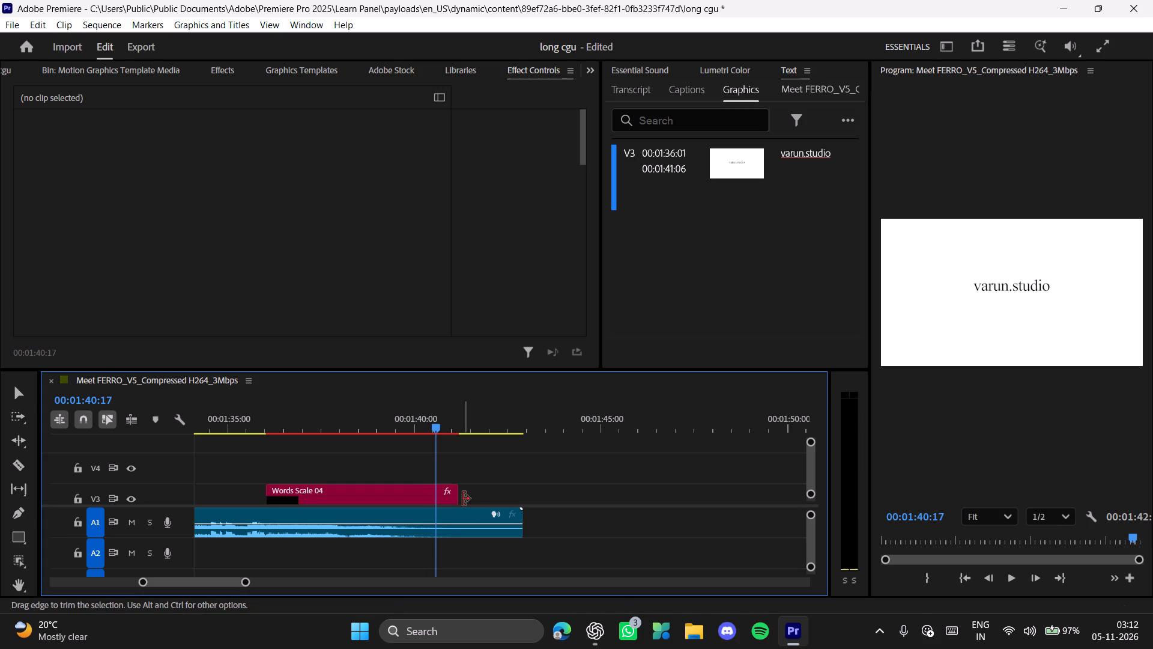
{"action": "left_click_drag", "start_coordinate": [513, 522], "coordinate": [352, 529]}
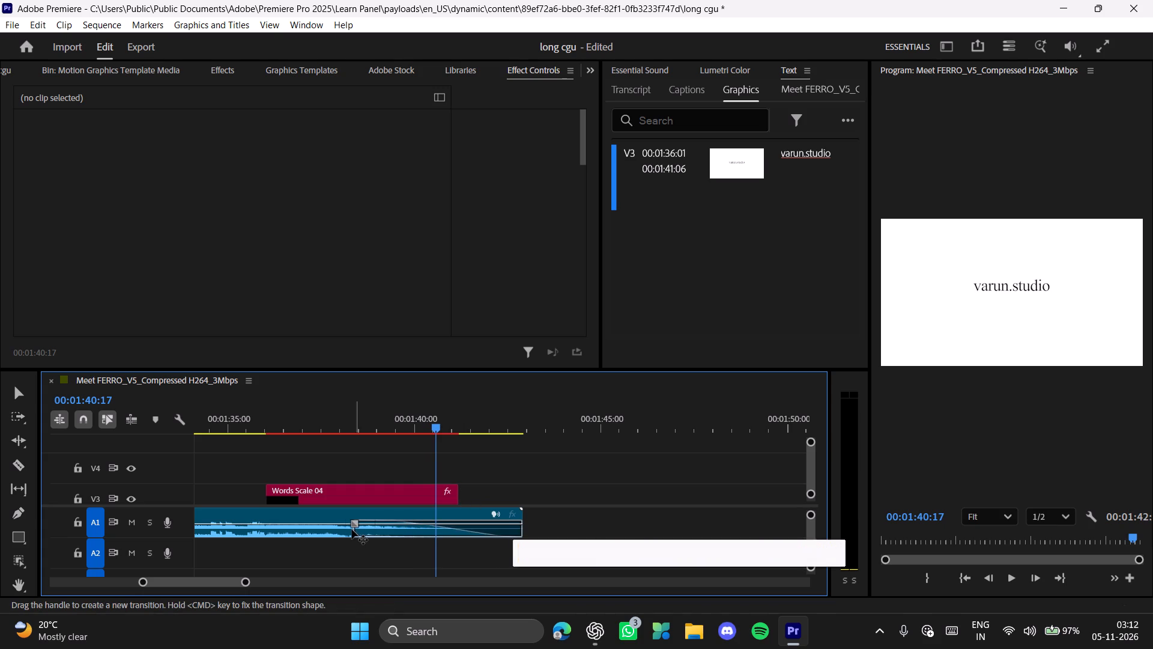
{"action": "left_click_drag", "start_coordinate": [352, 529], "coordinate": [353, 530]}
Trim the end of the A1 audio clip back to the end of the Words Scale 04 graphic on V3.
{"action": "left_click_drag", "start_coordinate": [524, 517], "coordinate": [461, 517]}
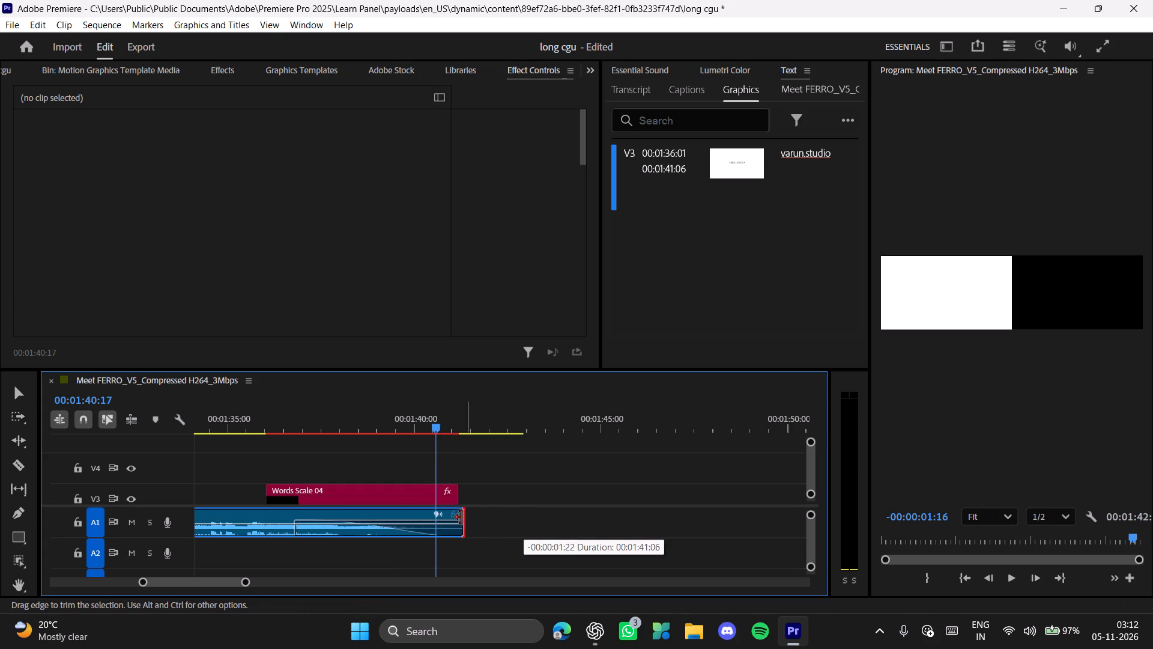
{"action": "left_click_drag", "start_coordinate": [461, 517], "coordinate": [456, 519]}
Play and scrub through the closing section to check the audio fade-out against the Words Scale 04 graphic.
{"action": "left_click_drag", "start_coordinate": [422, 424], "coordinate": [259, 433]}
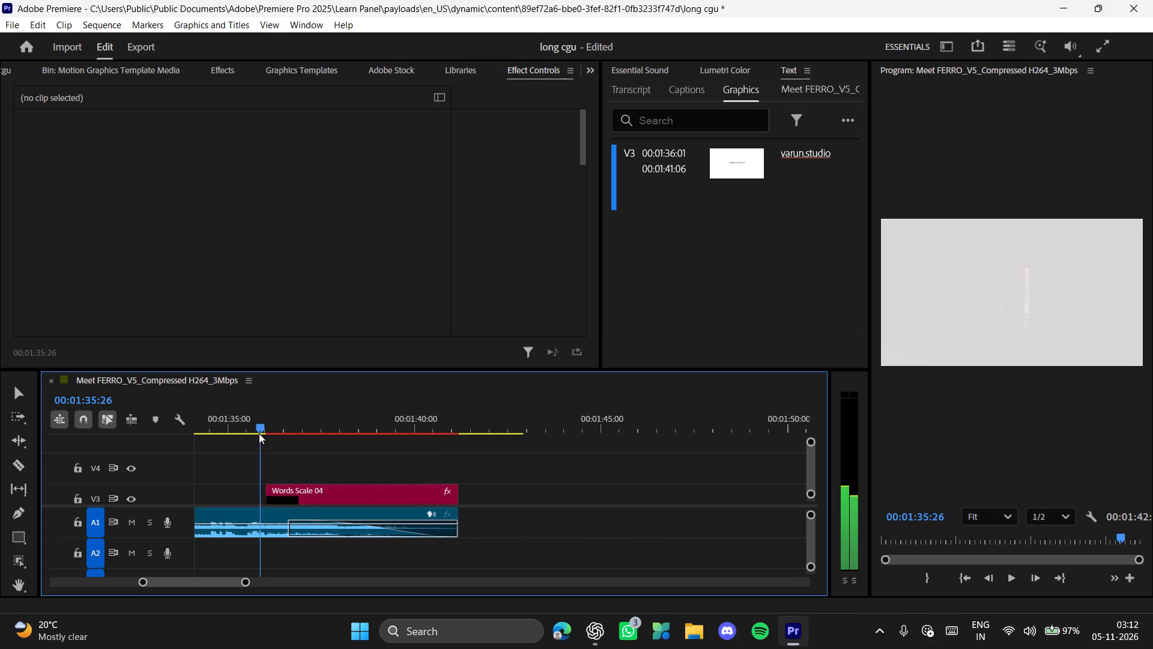
{"action": "left_click_drag", "start_coordinate": [259, 433], "coordinate": [258, 433]}
{"action": "key", "text": "space"}
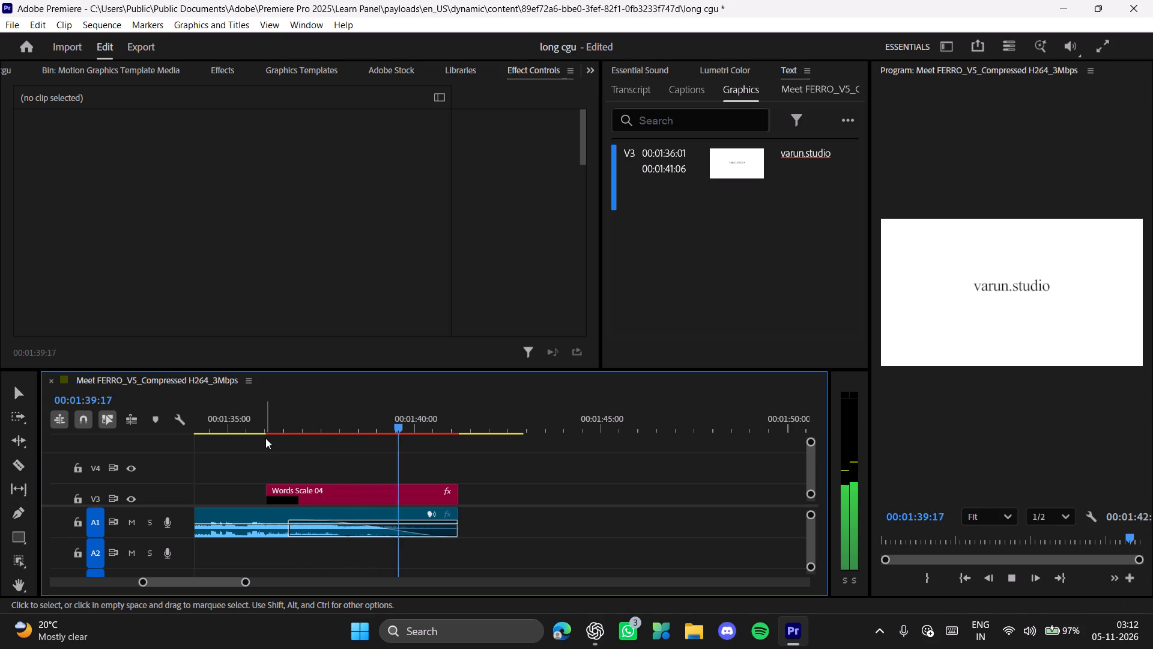
{"action": "key", "text": "space"}
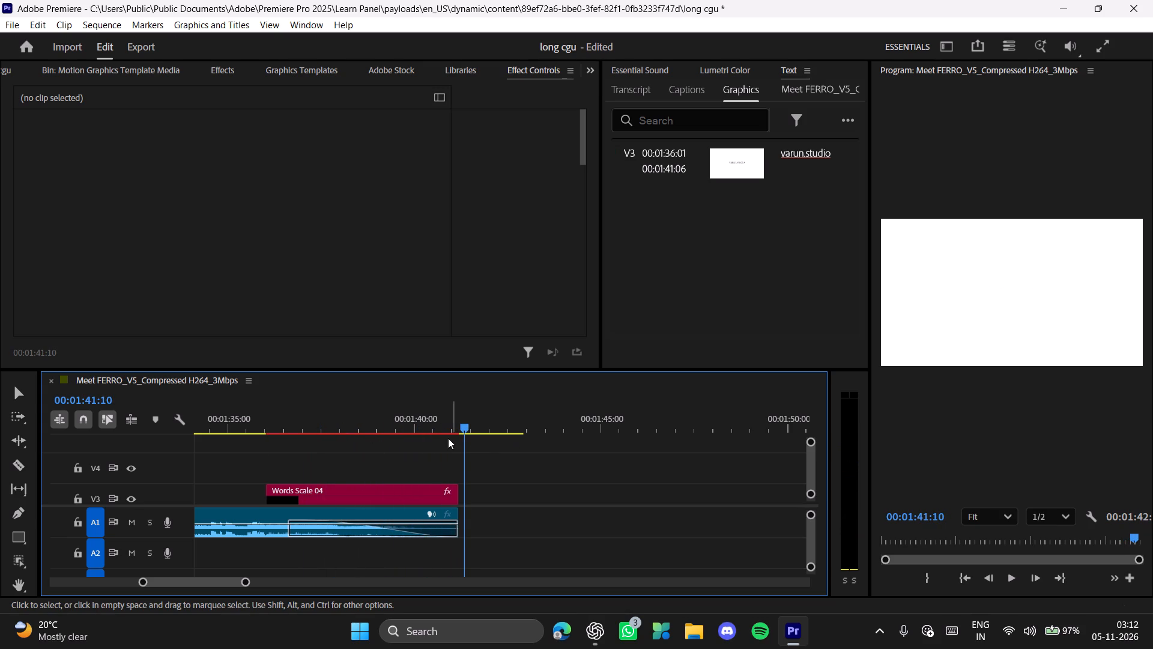
{"action": "left_click_drag", "start_coordinate": [468, 421], "coordinate": [575, 436]}
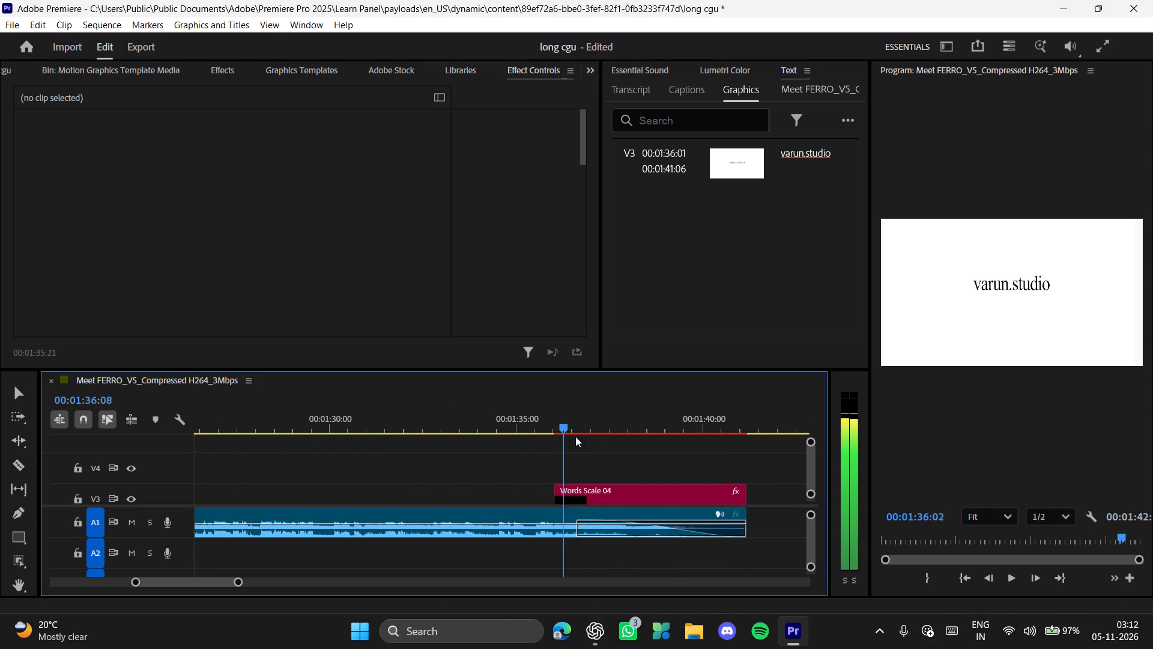
{"action": "left_click_drag", "start_coordinate": [575, 436], "coordinate": [578, 440]}
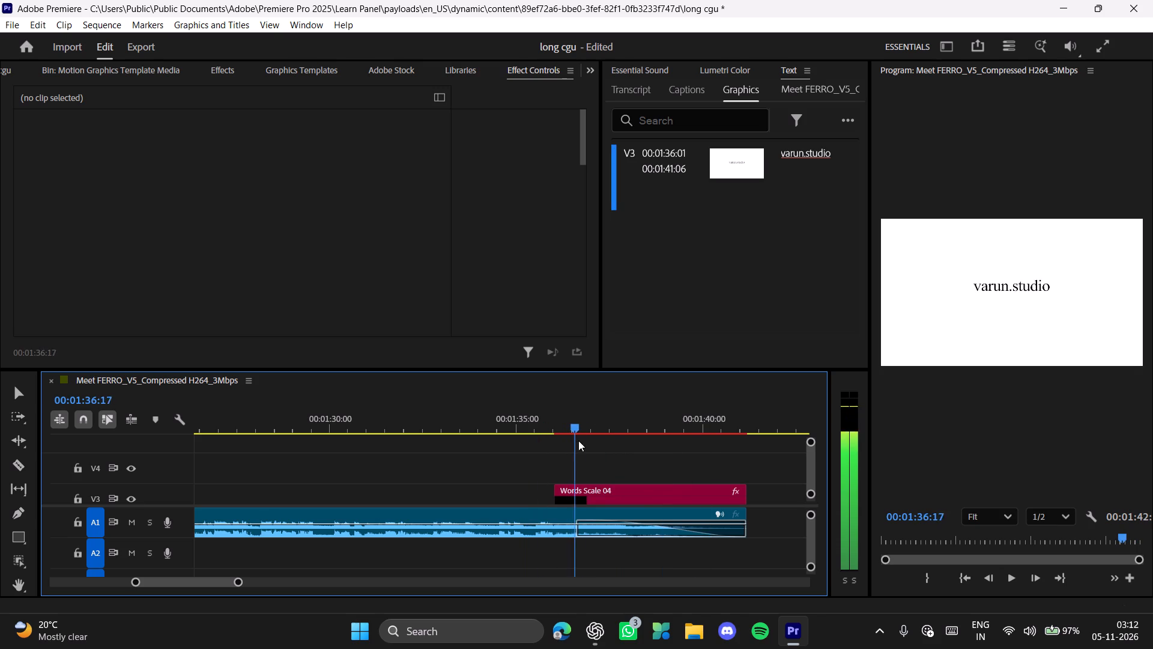
{"action": "left_click_drag", "start_coordinate": [578, 440], "coordinate": [516, 445]}
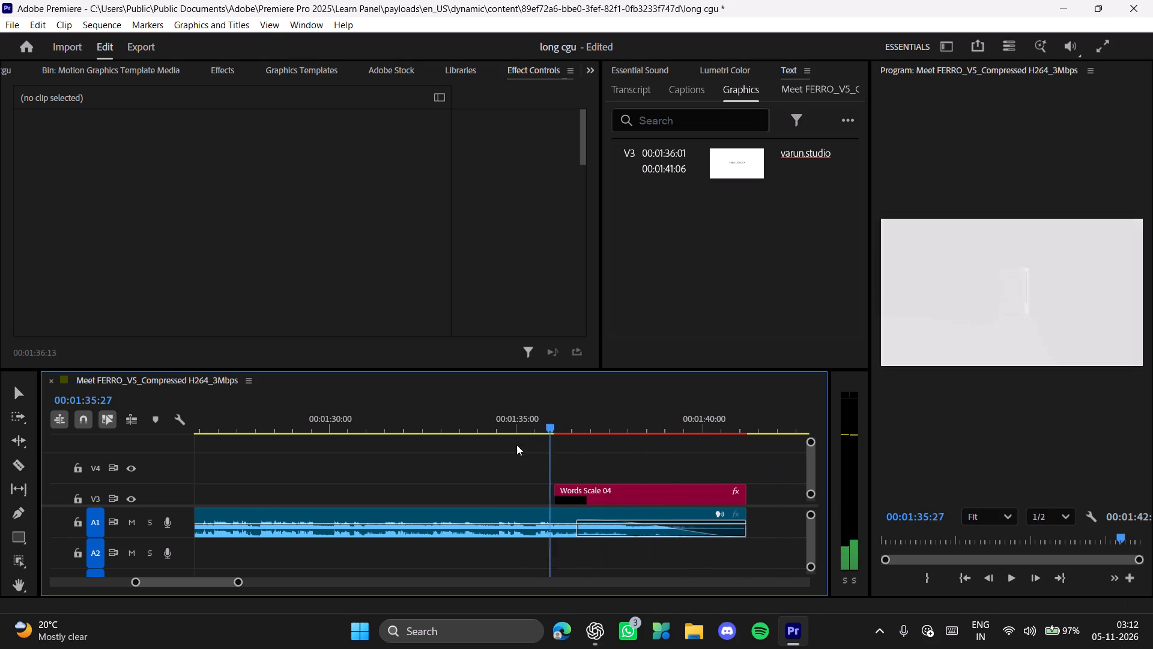
{"action": "left_click_drag", "start_coordinate": [516, 445], "coordinate": [580, 457]}
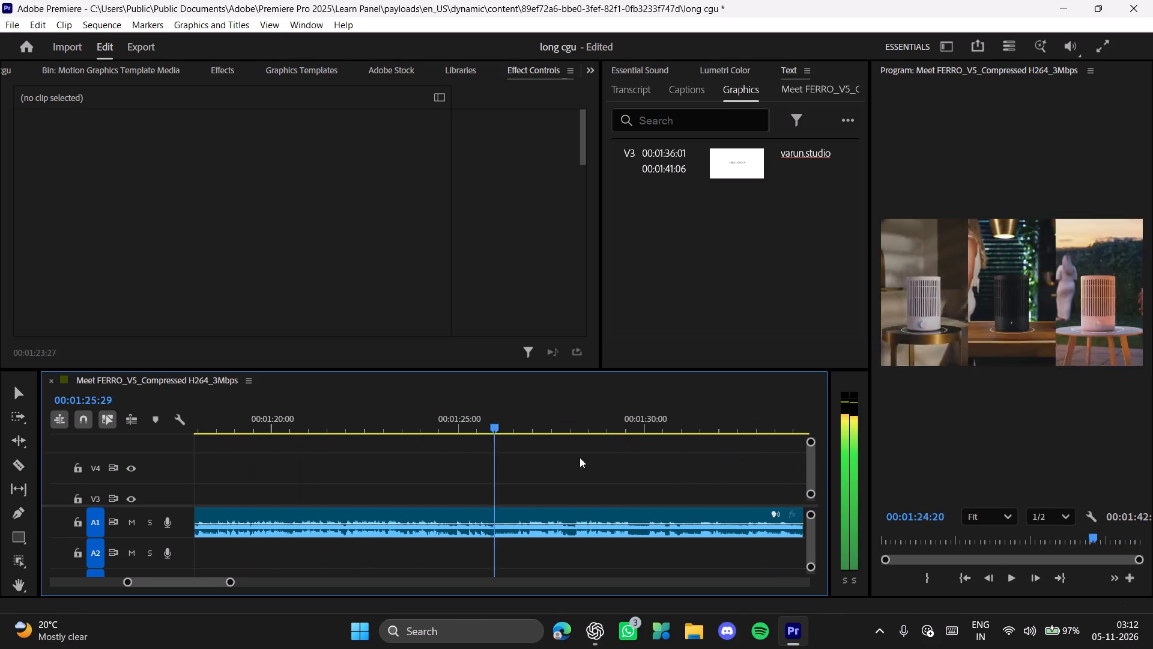
At the start of the sequence, draw a text box across the middle of the frame and enter "varun.studio".
{"action": "left_click_drag", "start_coordinate": [580, 457], "coordinate": [0, 429]}
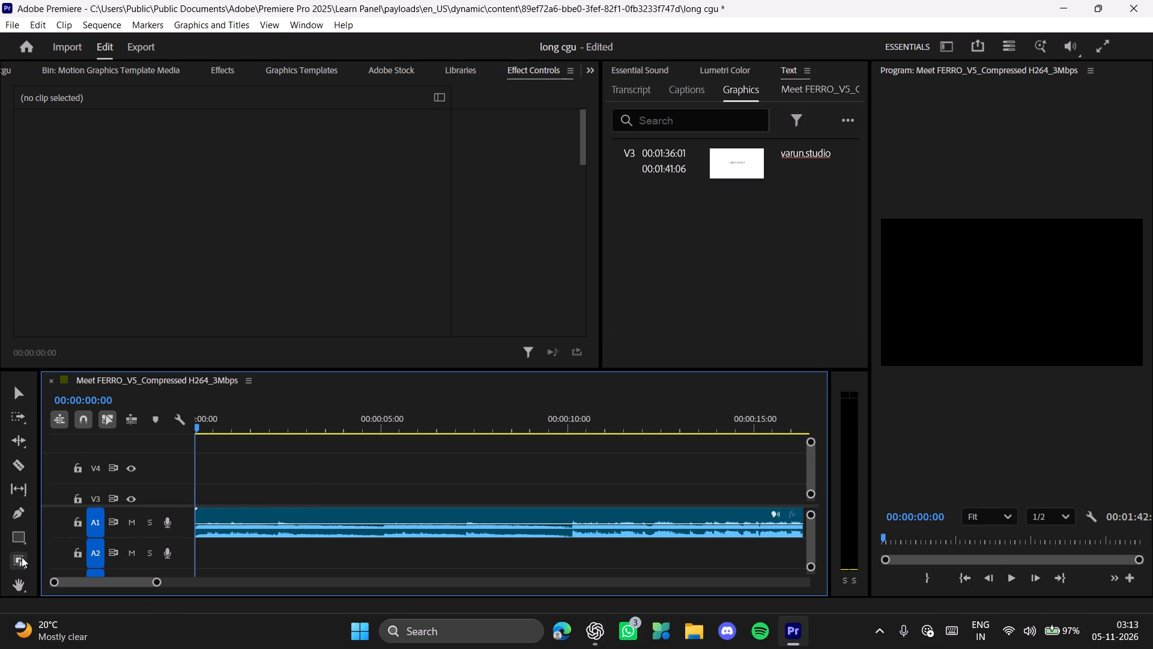
{"action": "scroll", "coordinate": [17, 502], "scroll_direction": "down", "scroll_amount": 1}
{"action": "key", "text": "t"}
{"action": "left_click_drag", "start_coordinate": [912, 267], "coordinate": [951, 278]}
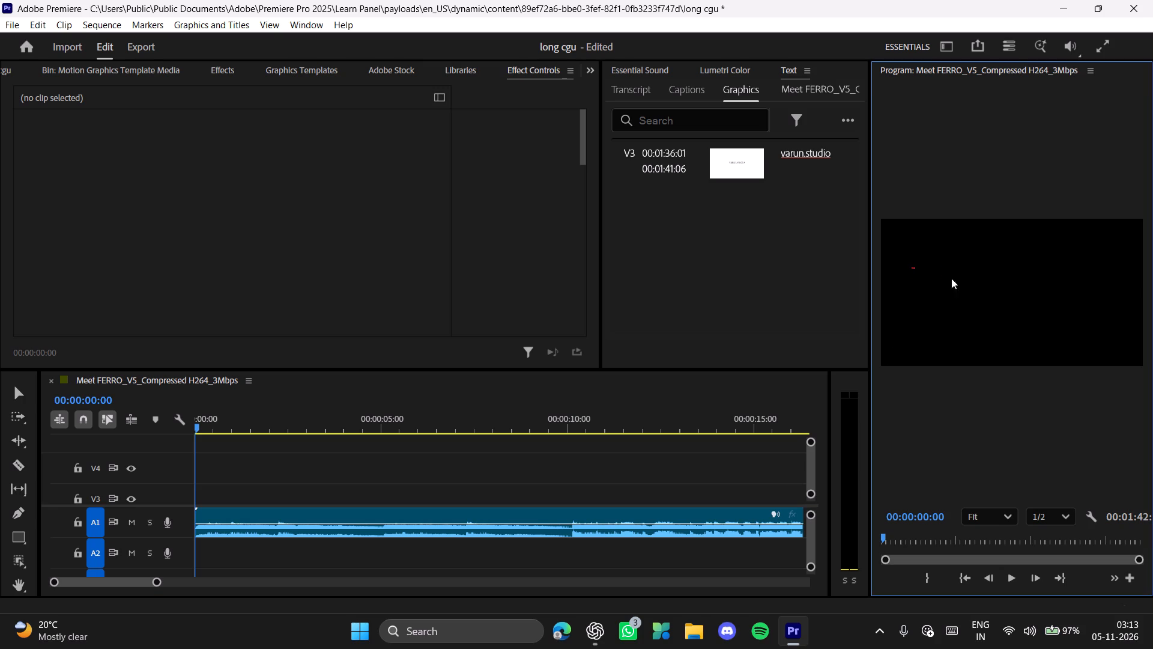
{"action": "left_click_drag", "start_coordinate": [951, 278], "coordinate": [1111, 321]}
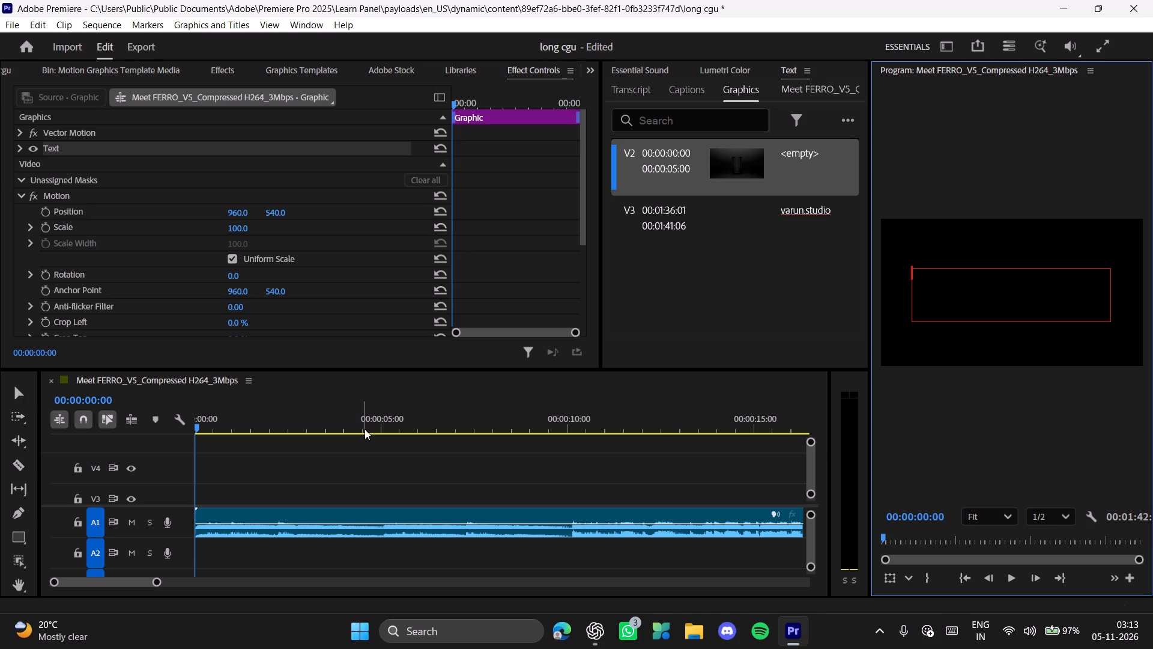
{"action": "type", "text": "varun.studio"}
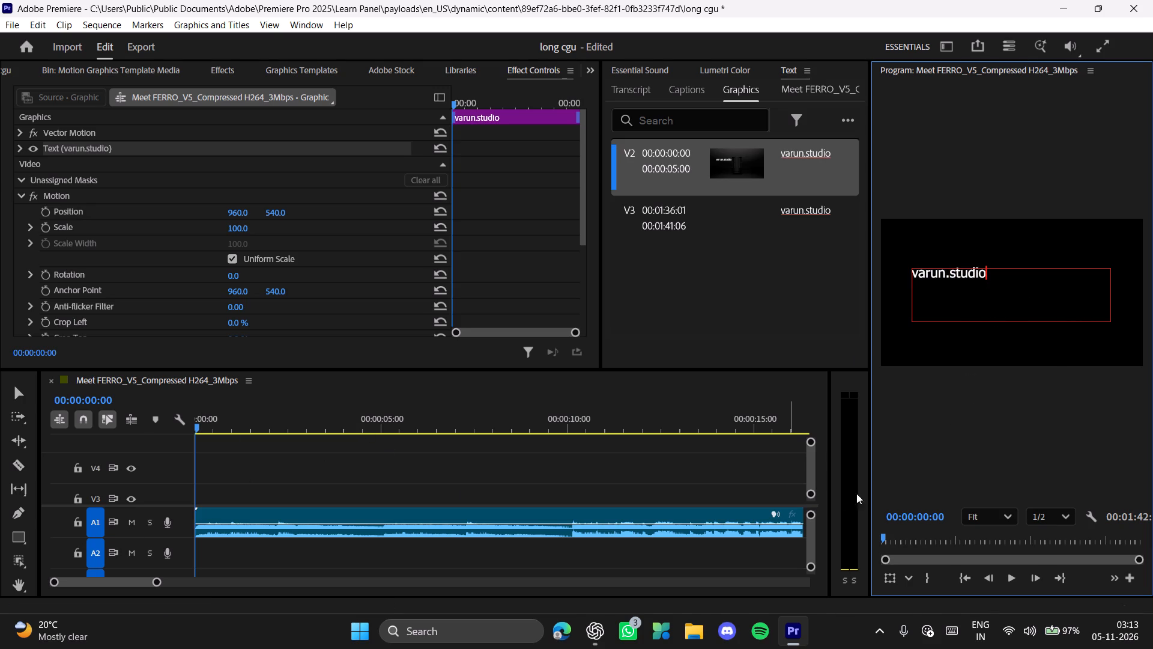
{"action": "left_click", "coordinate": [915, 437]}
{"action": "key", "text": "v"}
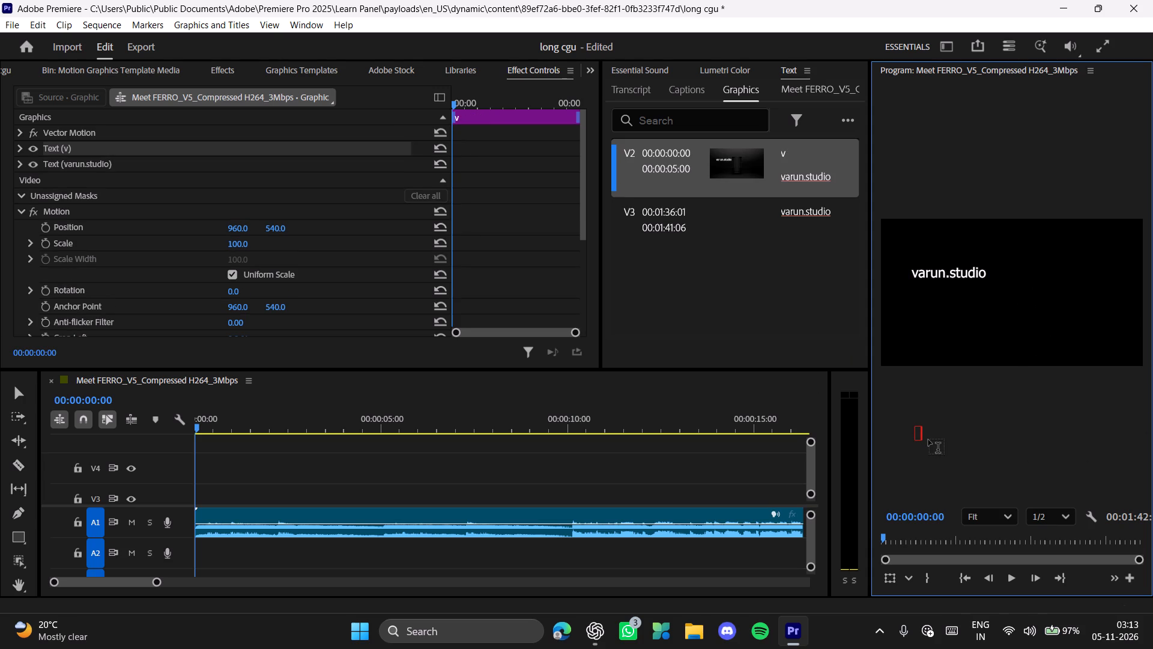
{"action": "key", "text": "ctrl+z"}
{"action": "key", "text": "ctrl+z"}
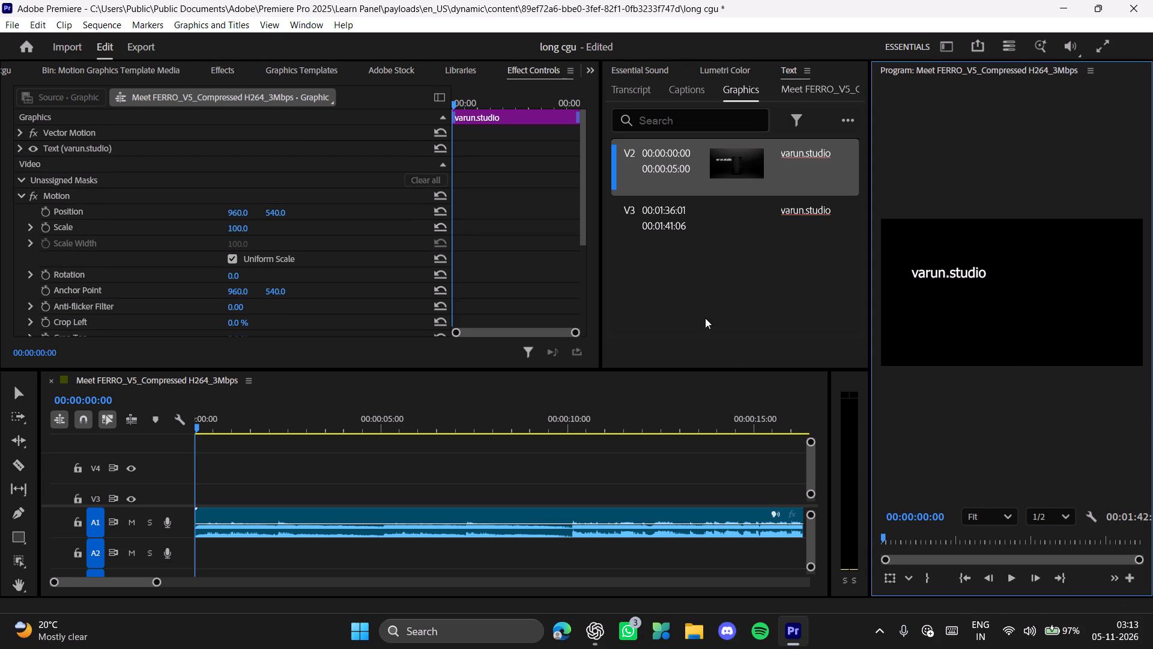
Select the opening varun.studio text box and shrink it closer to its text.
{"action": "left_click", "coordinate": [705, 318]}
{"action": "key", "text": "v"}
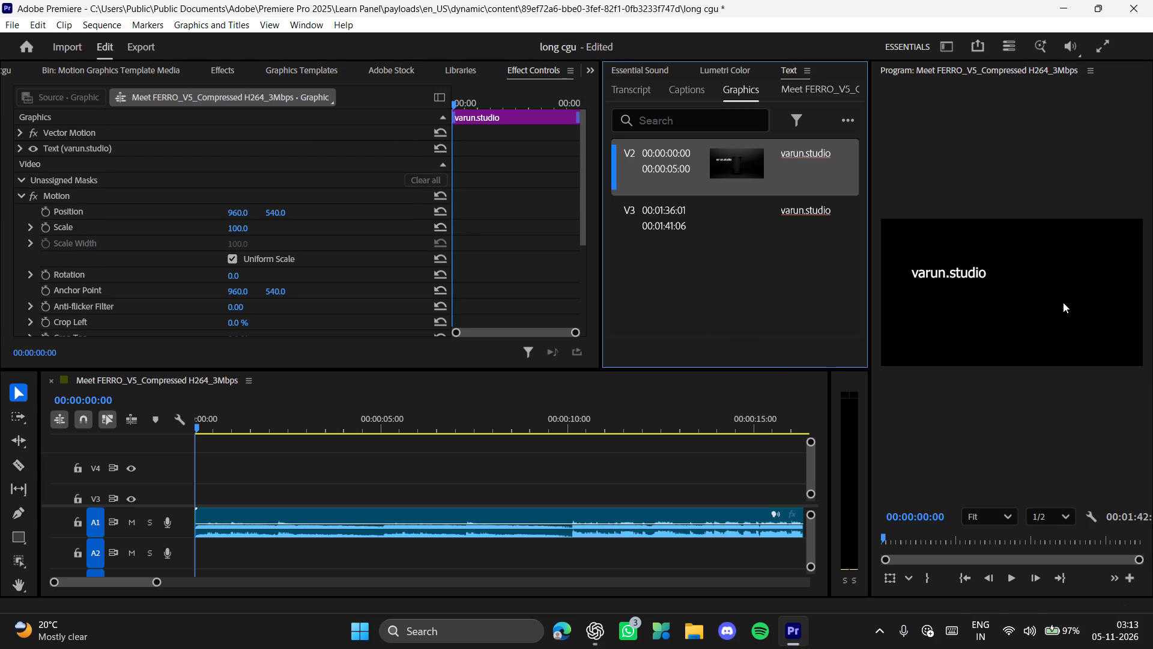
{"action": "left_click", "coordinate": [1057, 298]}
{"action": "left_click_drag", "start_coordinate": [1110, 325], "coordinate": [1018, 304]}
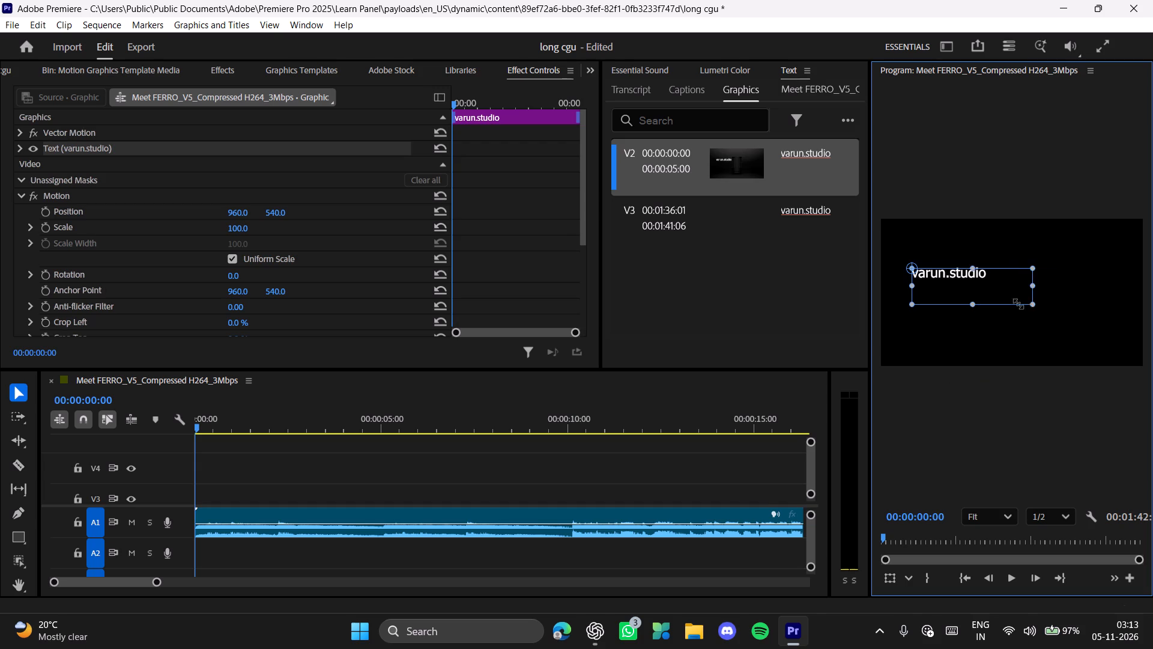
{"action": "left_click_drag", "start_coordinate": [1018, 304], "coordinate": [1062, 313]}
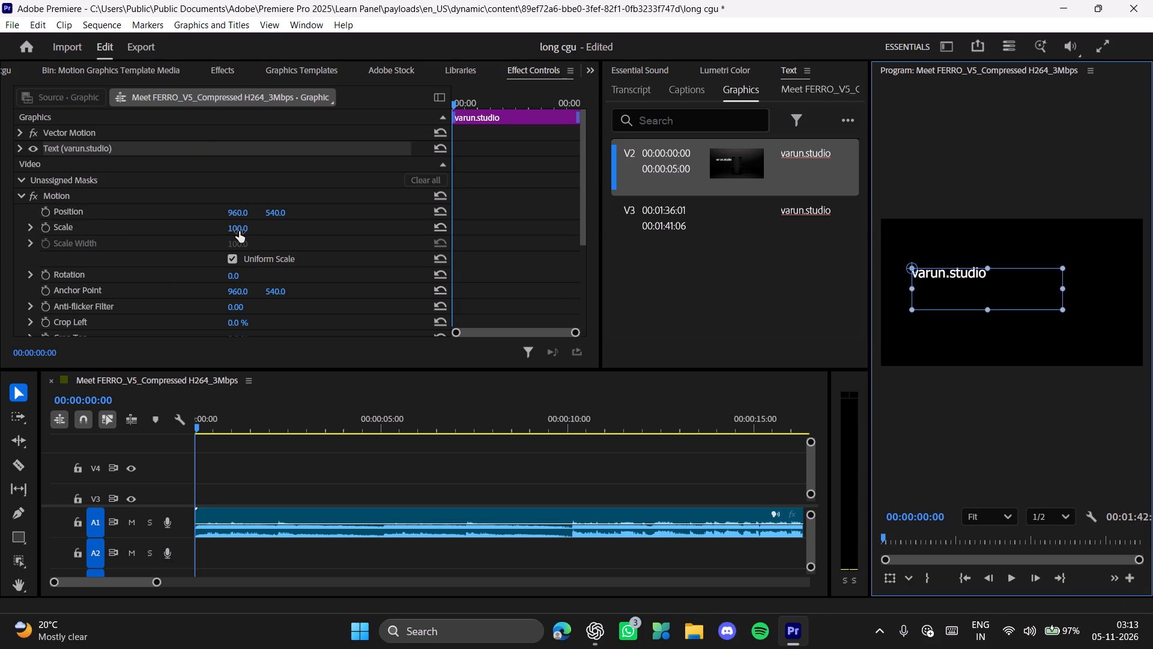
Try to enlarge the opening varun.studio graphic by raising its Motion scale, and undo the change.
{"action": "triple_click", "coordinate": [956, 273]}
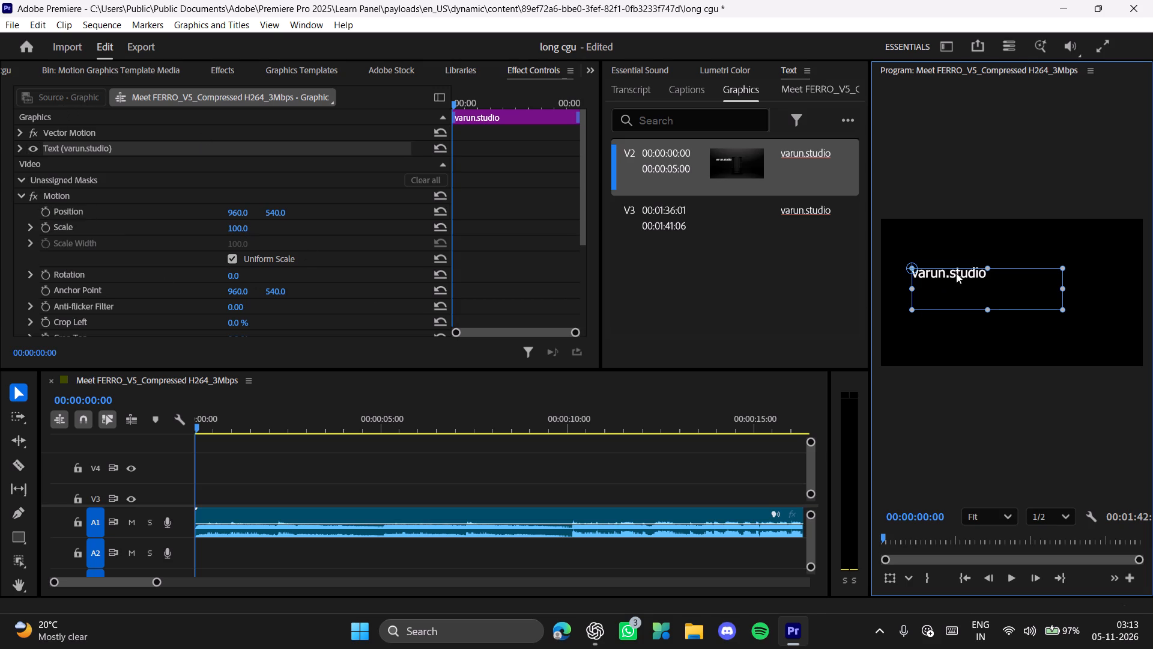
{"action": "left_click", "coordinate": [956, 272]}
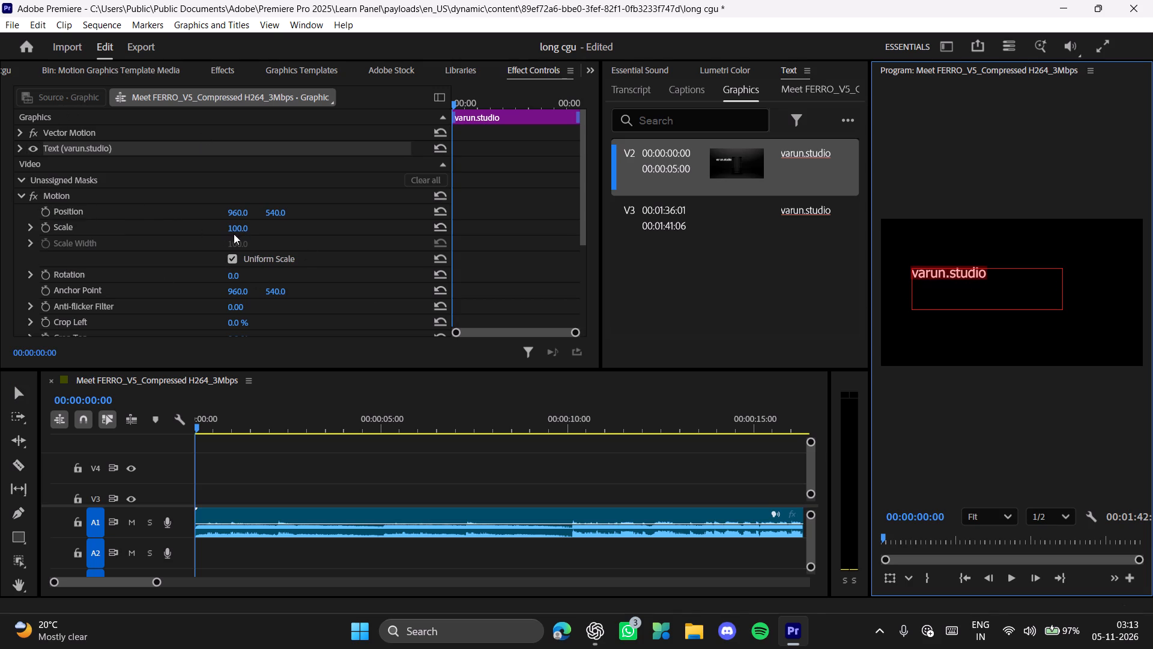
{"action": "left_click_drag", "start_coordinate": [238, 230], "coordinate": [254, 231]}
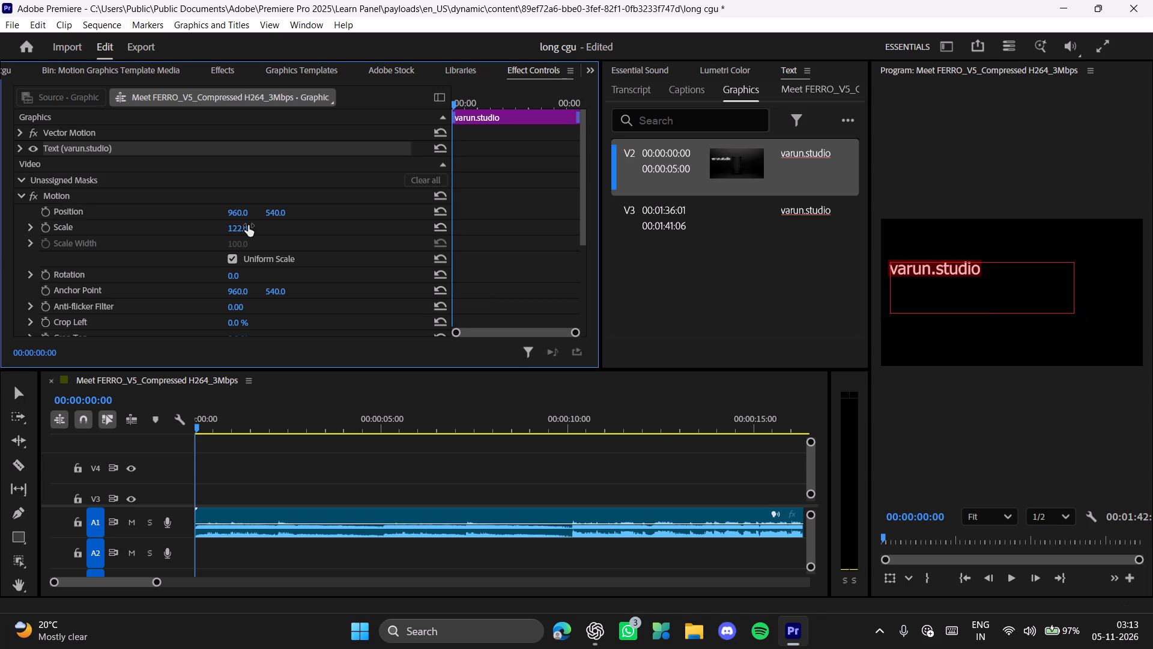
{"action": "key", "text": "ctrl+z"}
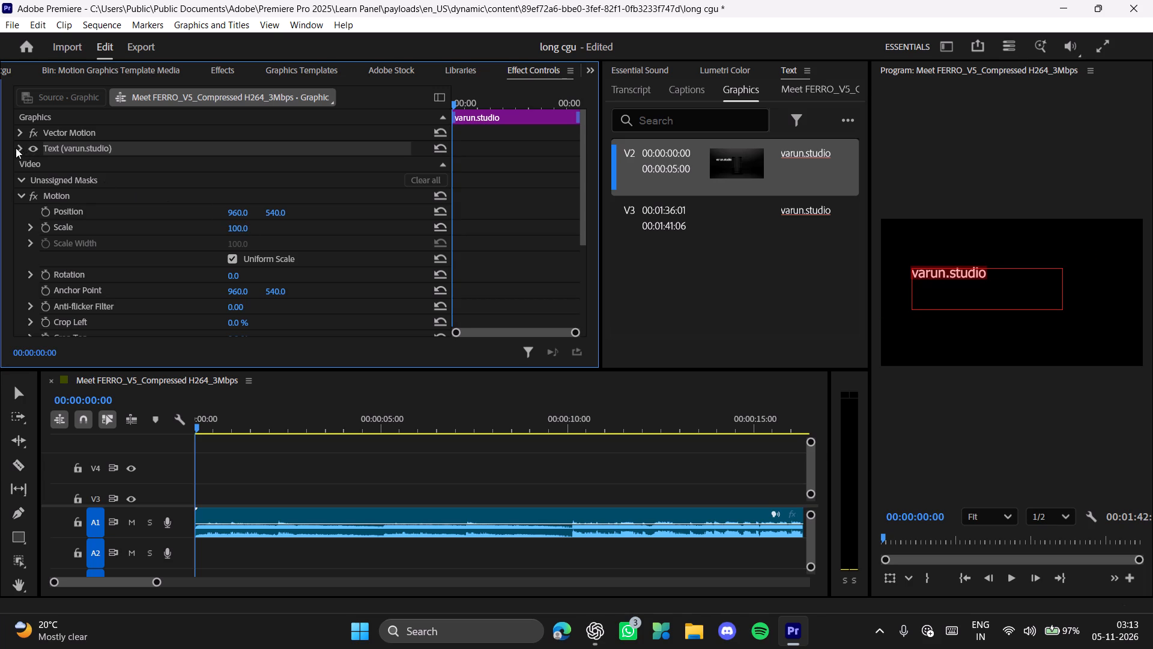
Set the font size of the opening varun.studio text to 194 in its source text settings.
{"action": "left_click", "coordinate": [16, 148]}
{"action": "left_click", "coordinate": [19, 151]}
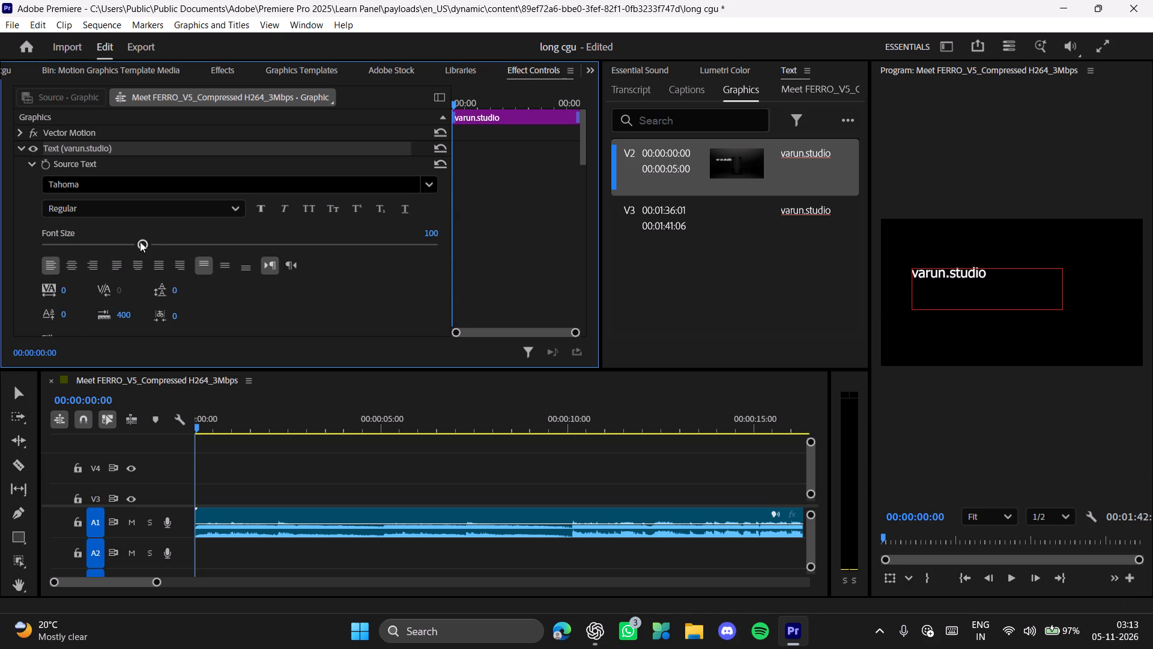
{"action": "left_click_drag", "start_coordinate": [139, 242], "coordinate": [222, 247]}
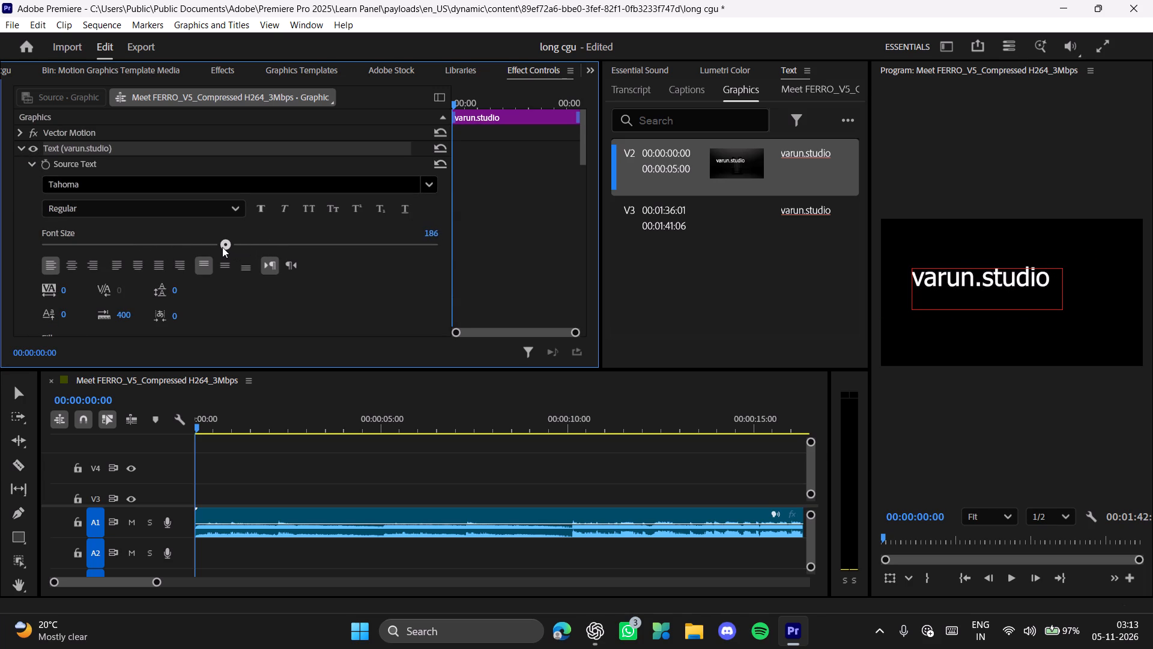
{"action": "left_click_drag", "start_coordinate": [222, 247], "coordinate": [231, 248]}
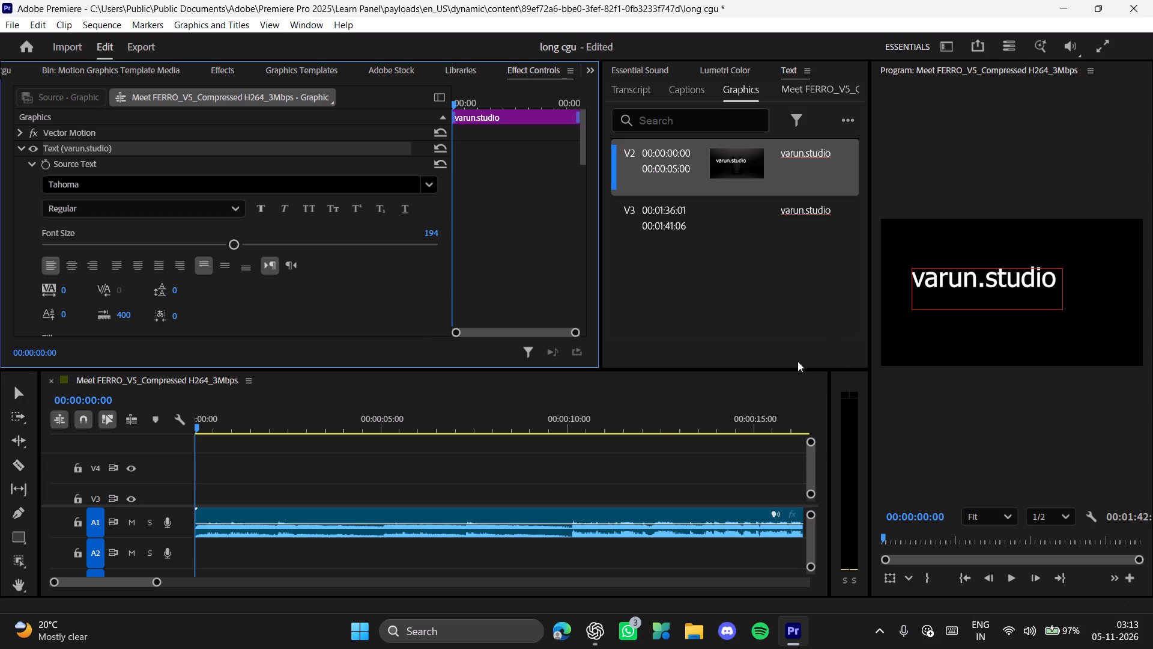
Resize the text box to fit tightly around the enlarged varun.studio text.
{"action": "left_click", "coordinate": [794, 322]}
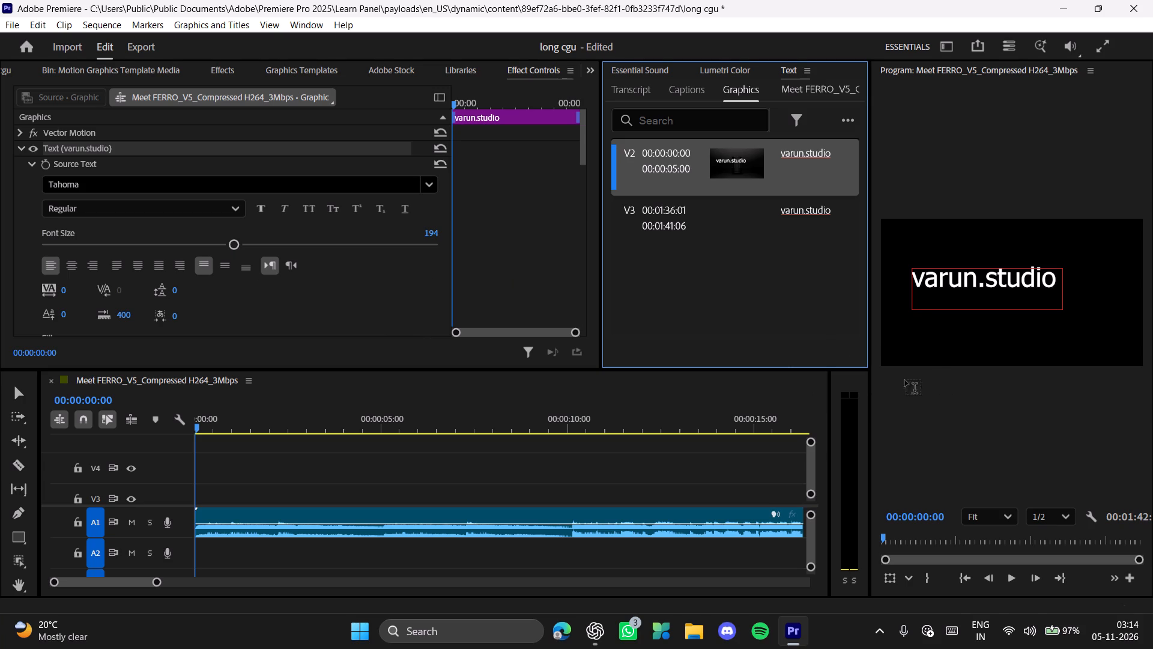
{"action": "key", "text": "v"}
{"action": "left_click_drag", "start_coordinate": [1063, 314], "coordinate": [1059, 300]}
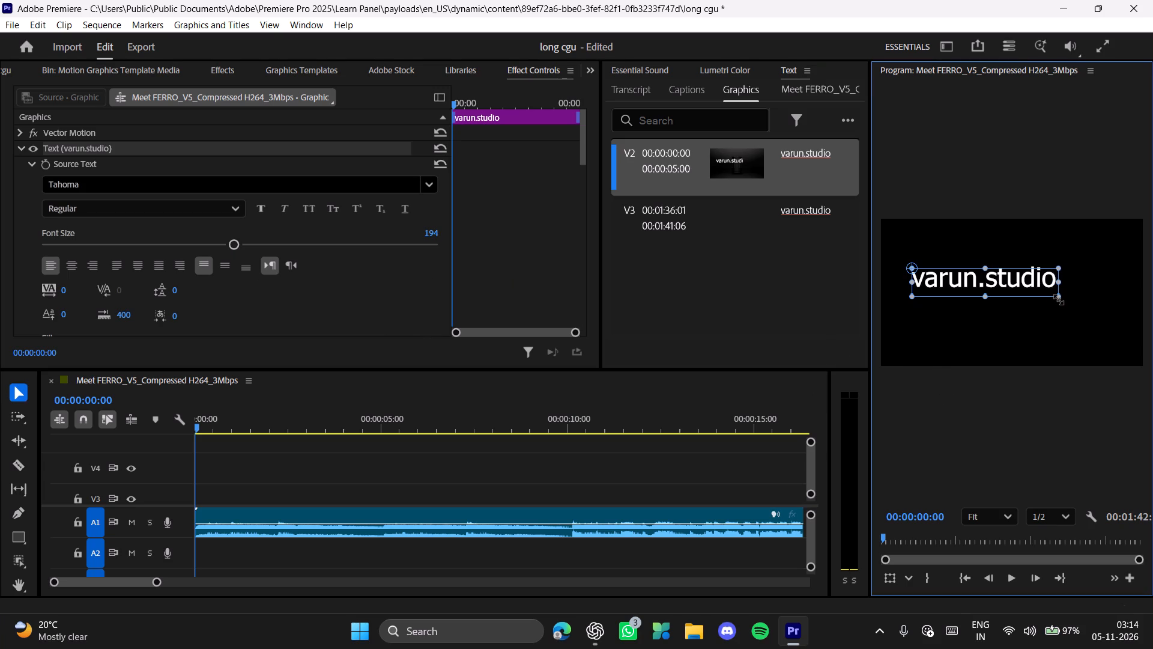
{"action": "left_click_drag", "start_coordinate": [1059, 300], "coordinate": [1059, 299]}
Move the opening varun.studio text to the centre of the frame.
{"action": "left_click_drag", "start_coordinate": [1021, 288], "coordinate": [1049, 308]}
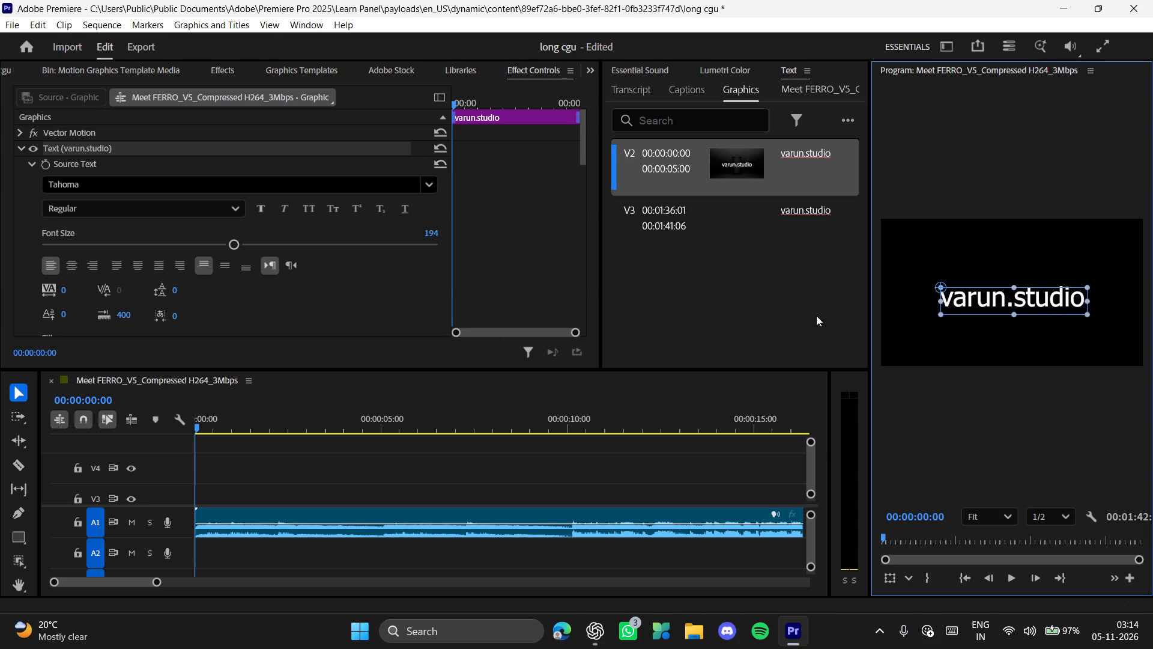
{"action": "left_click_drag", "start_coordinate": [1036, 298], "coordinate": [1044, 291]}
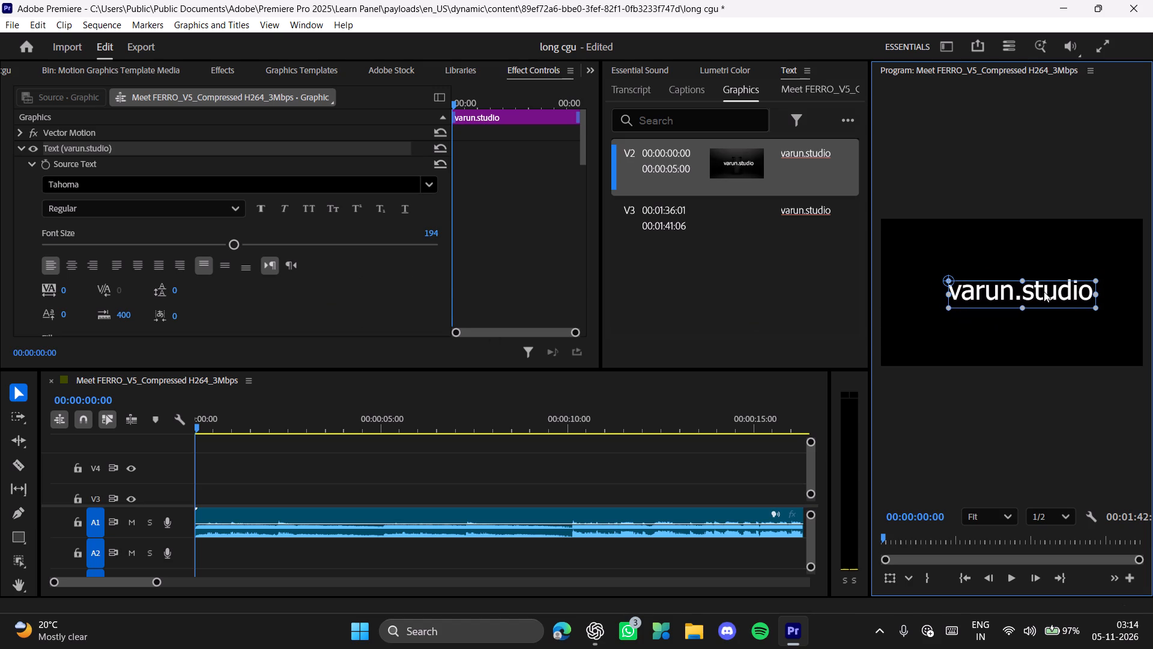
{"action": "left_click_drag", "start_coordinate": [1044, 291], "coordinate": [1036, 293]}
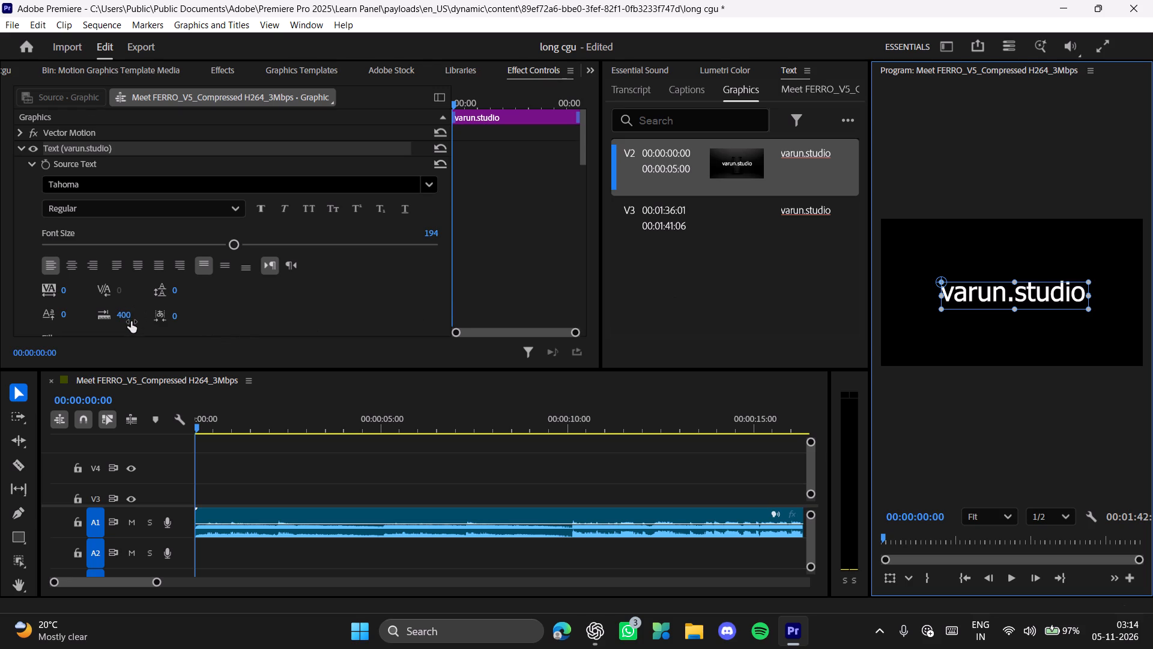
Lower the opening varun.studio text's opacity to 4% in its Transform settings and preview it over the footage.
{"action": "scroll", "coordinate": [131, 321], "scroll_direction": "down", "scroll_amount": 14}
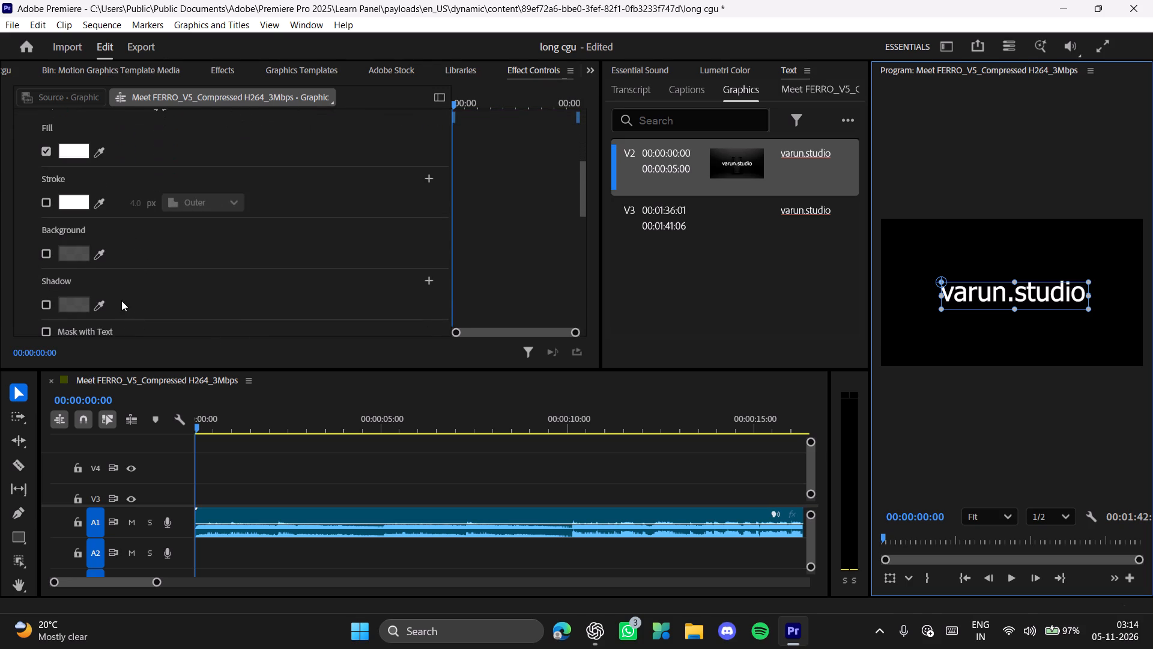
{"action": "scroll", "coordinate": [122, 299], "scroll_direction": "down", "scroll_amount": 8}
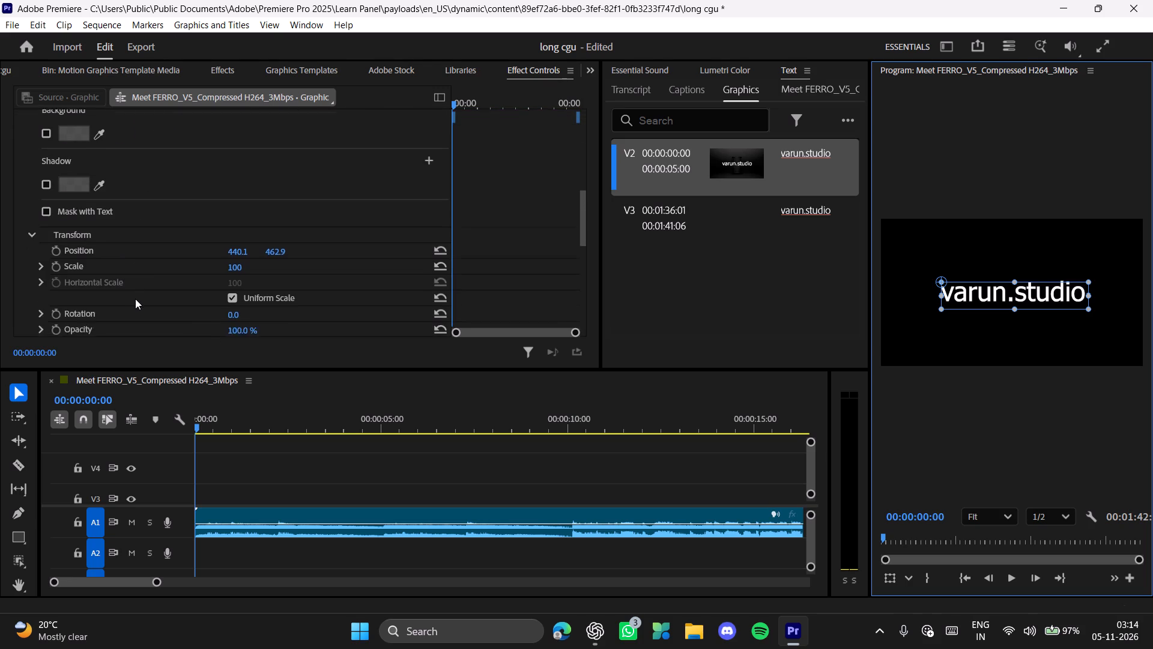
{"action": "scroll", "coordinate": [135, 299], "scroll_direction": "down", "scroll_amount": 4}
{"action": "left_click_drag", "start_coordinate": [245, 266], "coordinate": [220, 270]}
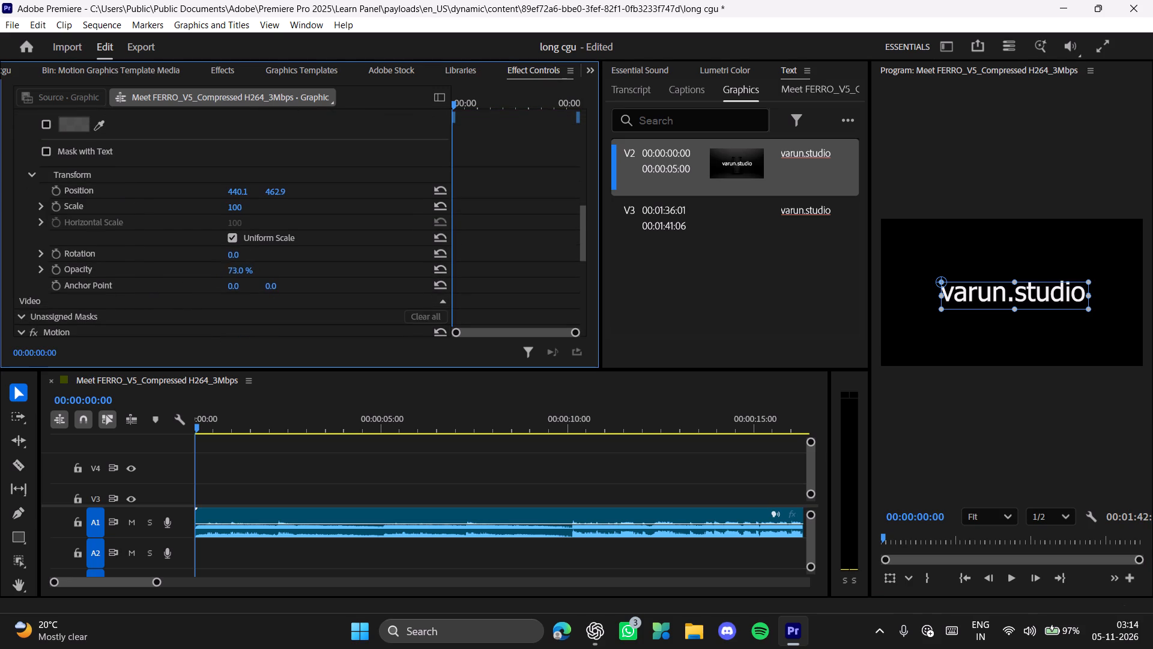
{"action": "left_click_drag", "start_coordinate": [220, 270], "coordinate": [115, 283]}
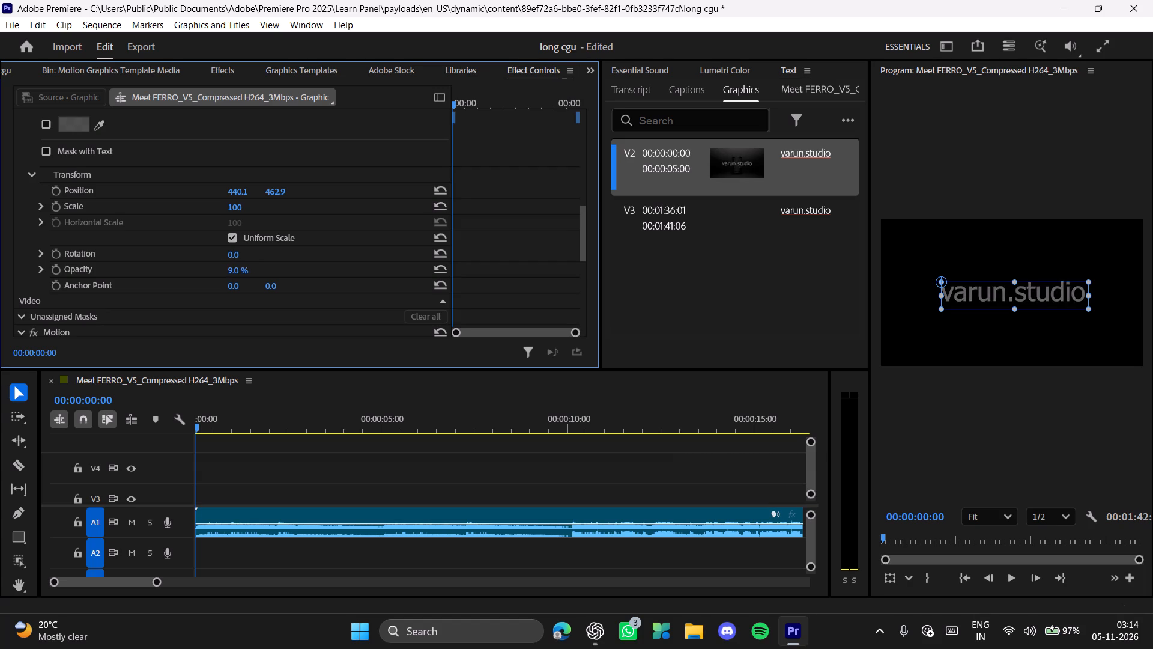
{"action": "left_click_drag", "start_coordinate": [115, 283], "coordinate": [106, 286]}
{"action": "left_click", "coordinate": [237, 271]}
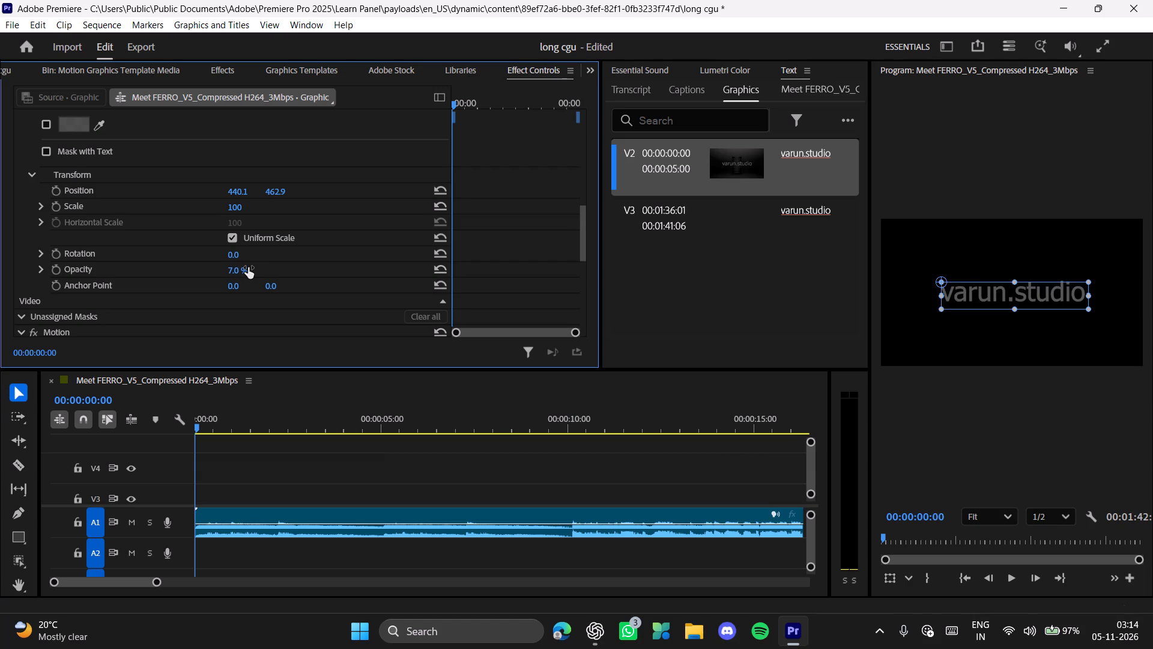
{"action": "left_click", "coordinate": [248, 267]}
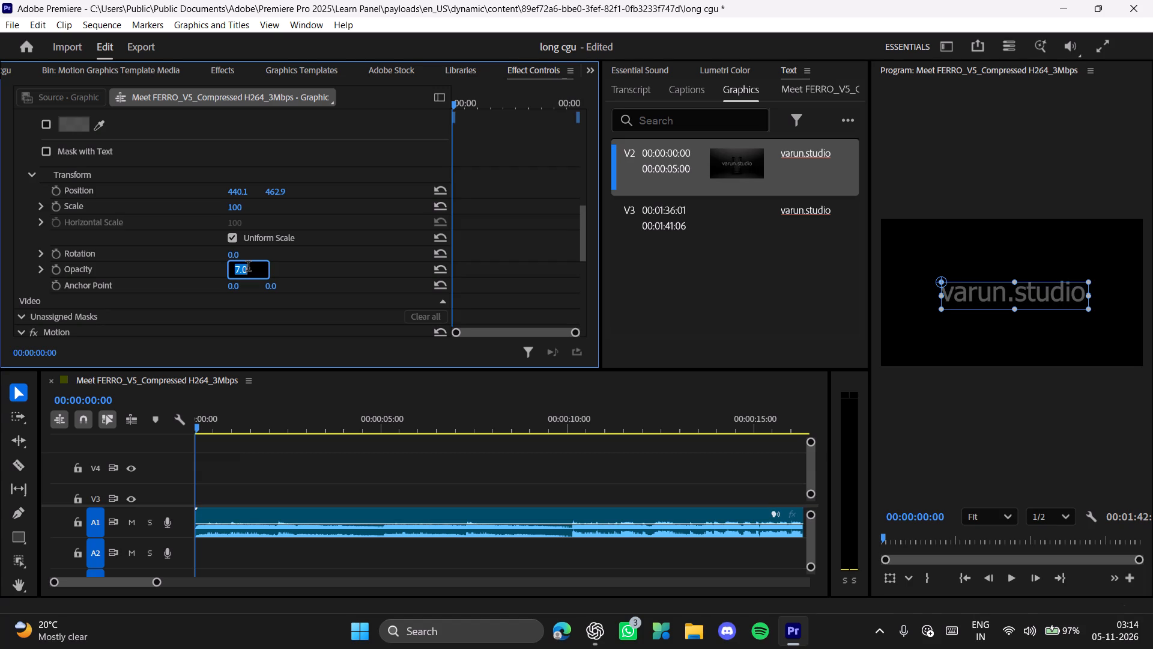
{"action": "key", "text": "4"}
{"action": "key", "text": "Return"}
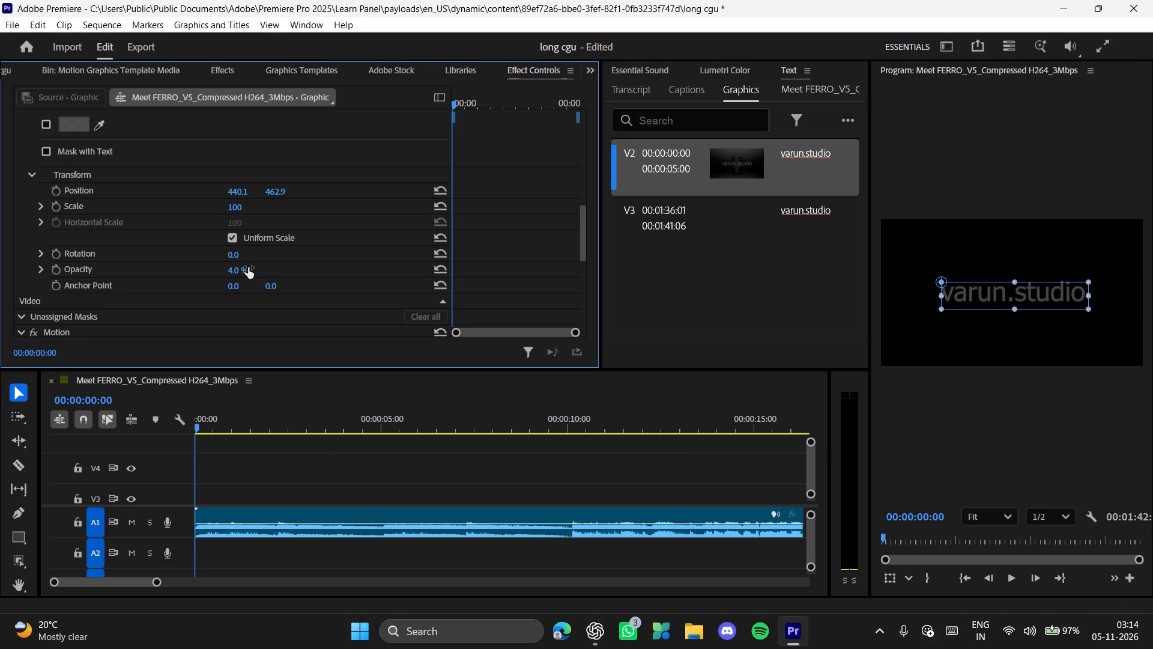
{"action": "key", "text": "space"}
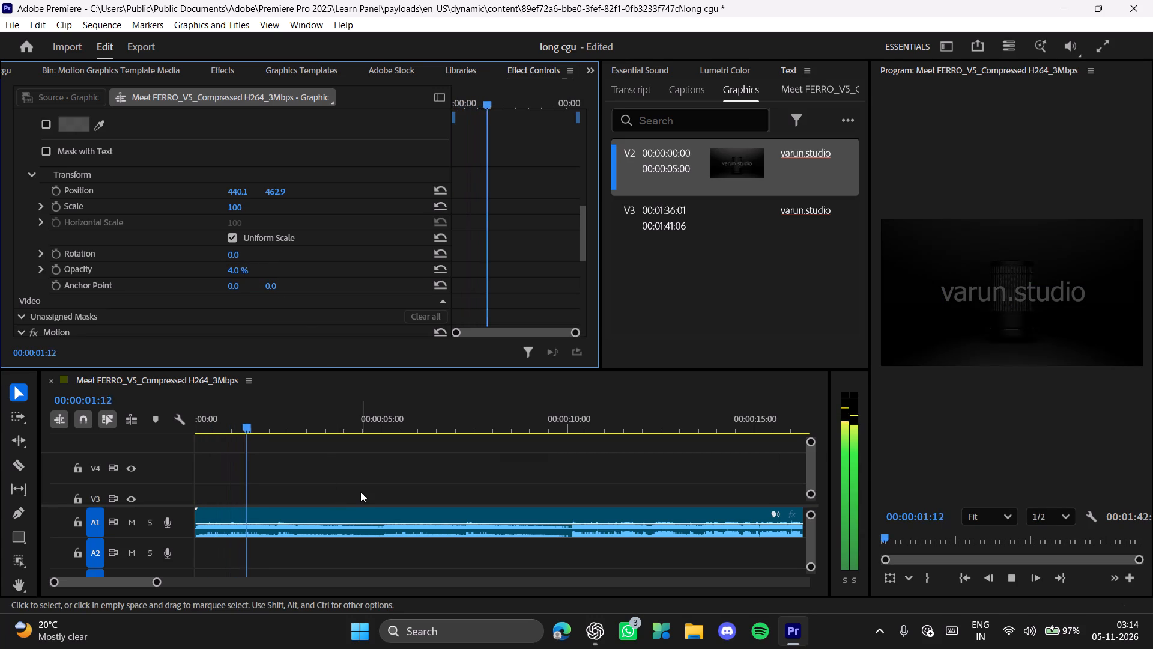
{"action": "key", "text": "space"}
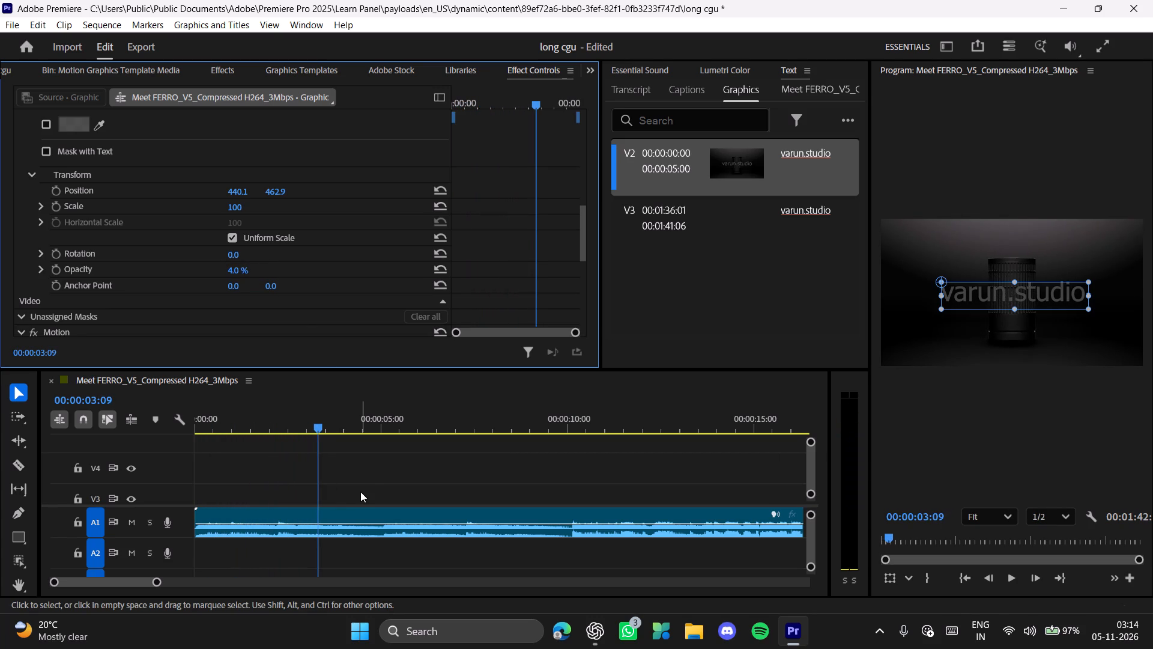
Set the opening varun.studio text's opacity to 2% and play the video from the start to check it.
{"action": "left_click", "coordinate": [235, 270]}
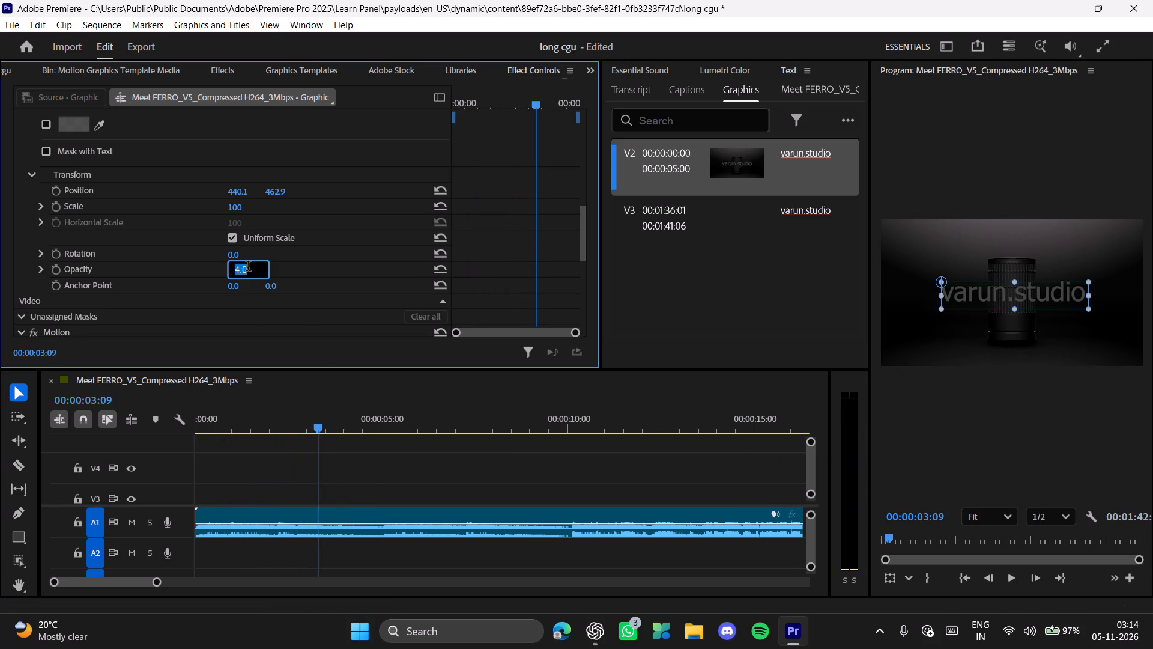
{"action": "key", "text": "2"}
{"action": "key", "text": "Return"}
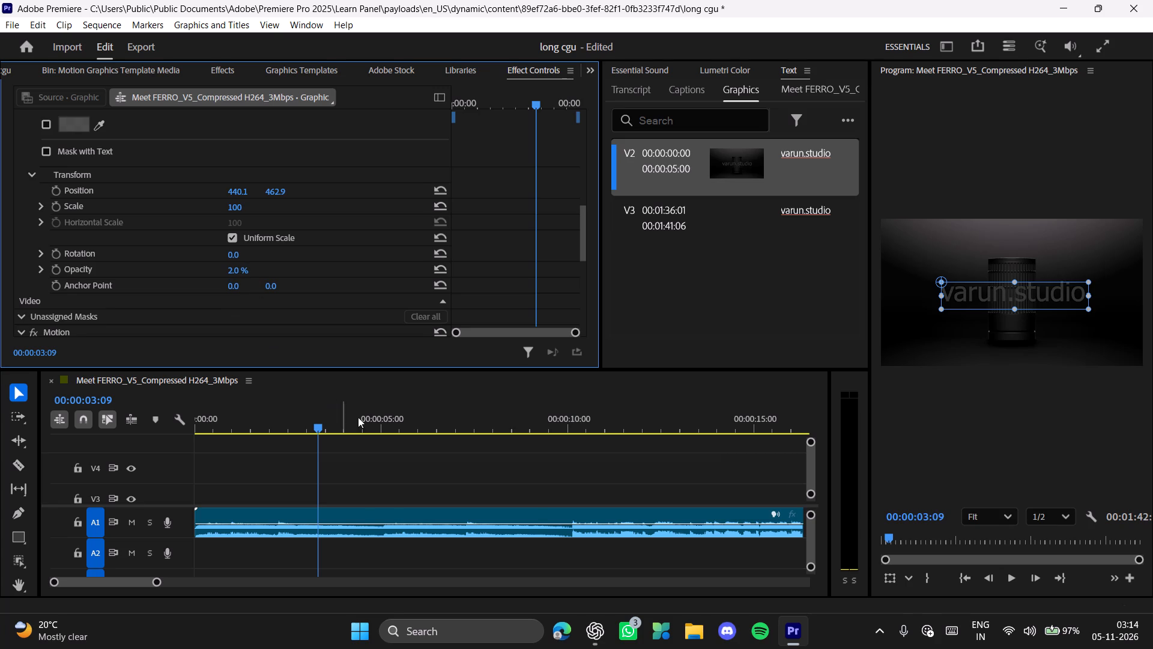
{"action": "left_click_drag", "start_coordinate": [334, 424], "coordinate": [22, 425]}
{"action": "key", "text": "space"}
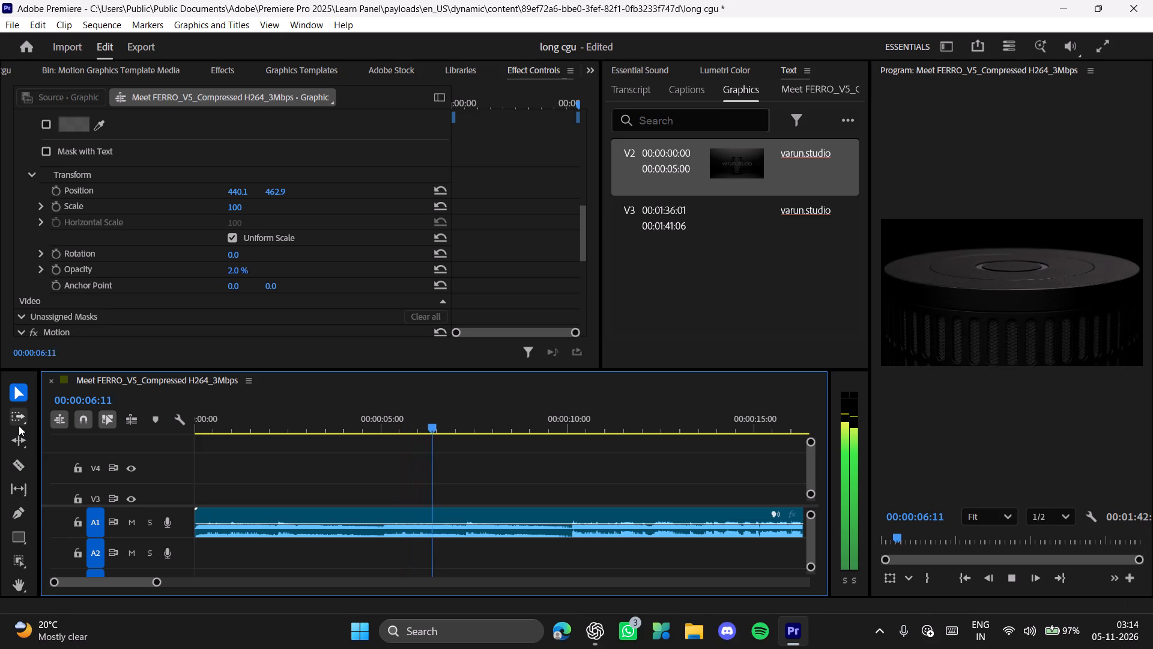
Extend the opening varun.studio clip on V2 up to the start of the ending logo clip, at 00:01:36:01.
{"action": "scroll", "coordinate": [282, 472], "scroll_direction": "down", "scroll_amount": 17, "text": "alt"}
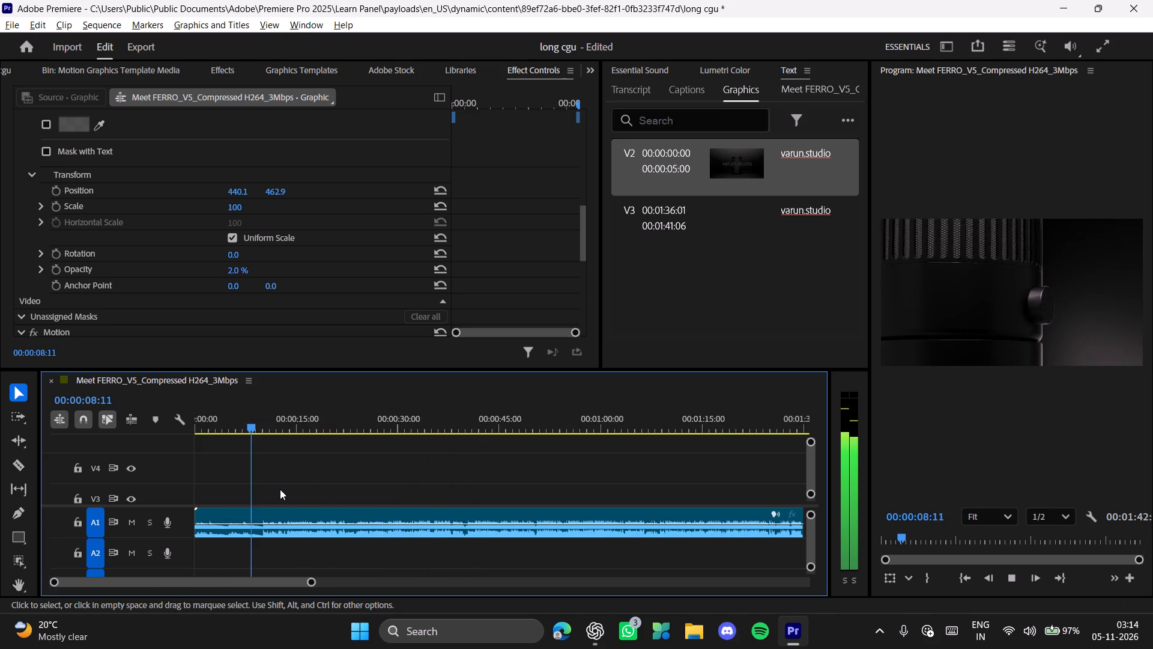
{"action": "scroll", "coordinate": [280, 489], "scroll_direction": "down", "scroll_amount": 5, "text": "alt"}
{"action": "left_click_drag", "start_coordinate": [280, 419], "coordinate": [0, 411]}
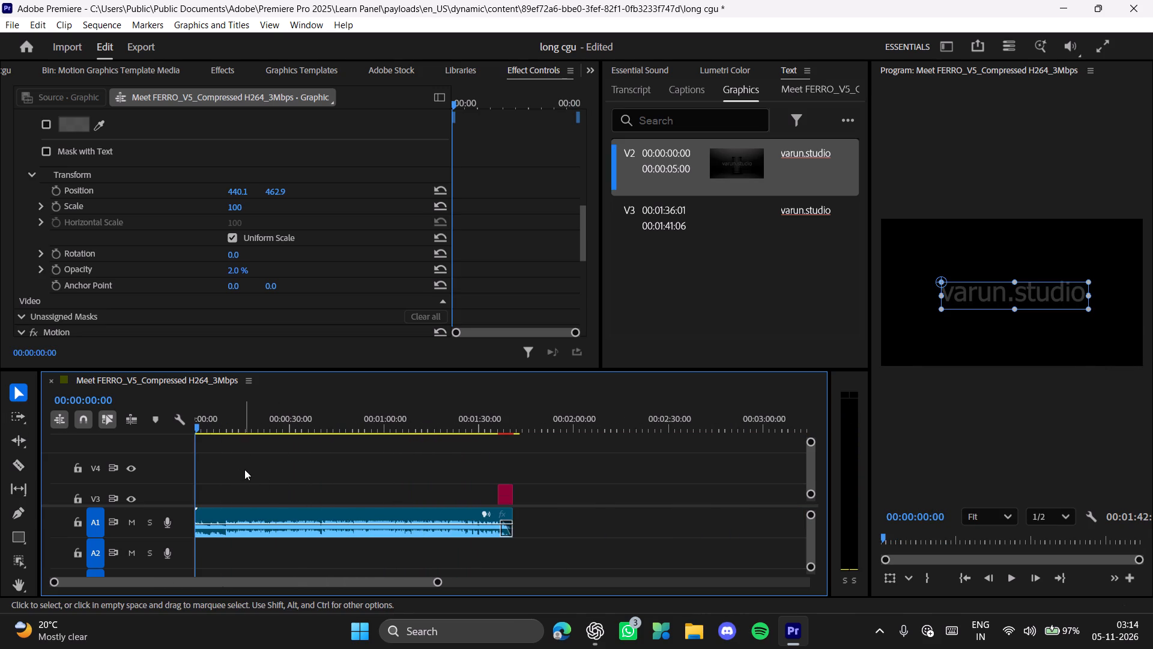
{"action": "left_click_drag", "start_coordinate": [233, 424], "coordinate": [152, 422]}
{"action": "scroll", "coordinate": [211, 508], "scroll_direction": "up", "scroll_amount": 13, "text": "alt"}
{"action": "left_click_drag", "start_coordinate": [248, 425], "coordinate": [111, 424]}
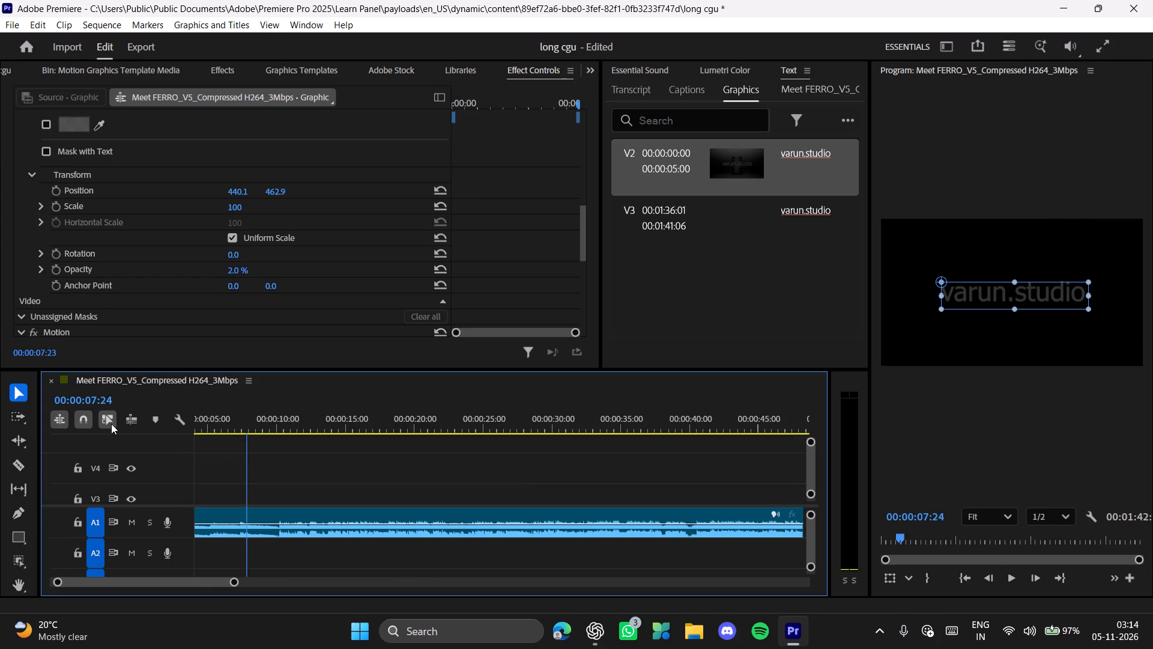
{"action": "left_click_drag", "start_coordinate": [111, 424], "coordinate": [75, 422]}
{"action": "scroll", "coordinate": [220, 472], "scroll_direction": "down", "scroll_amount": 2, "text": "alt"}
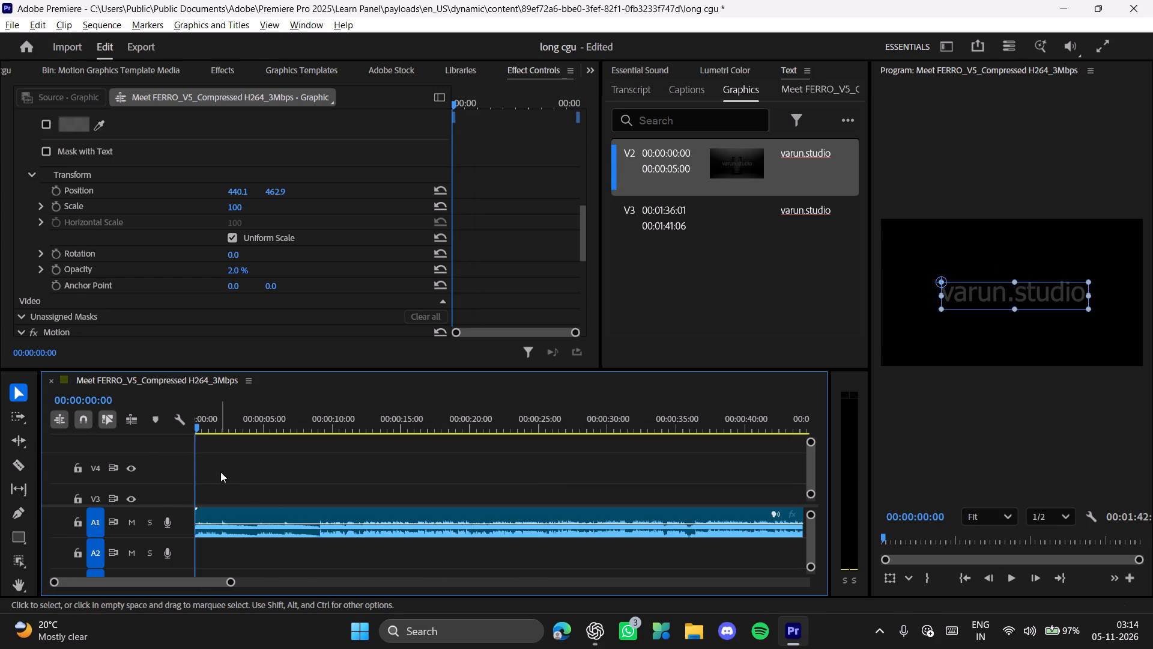
{"action": "scroll", "coordinate": [220, 472], "scroll_direction": "down", "scroll_amount": 9, "text": "alt"}
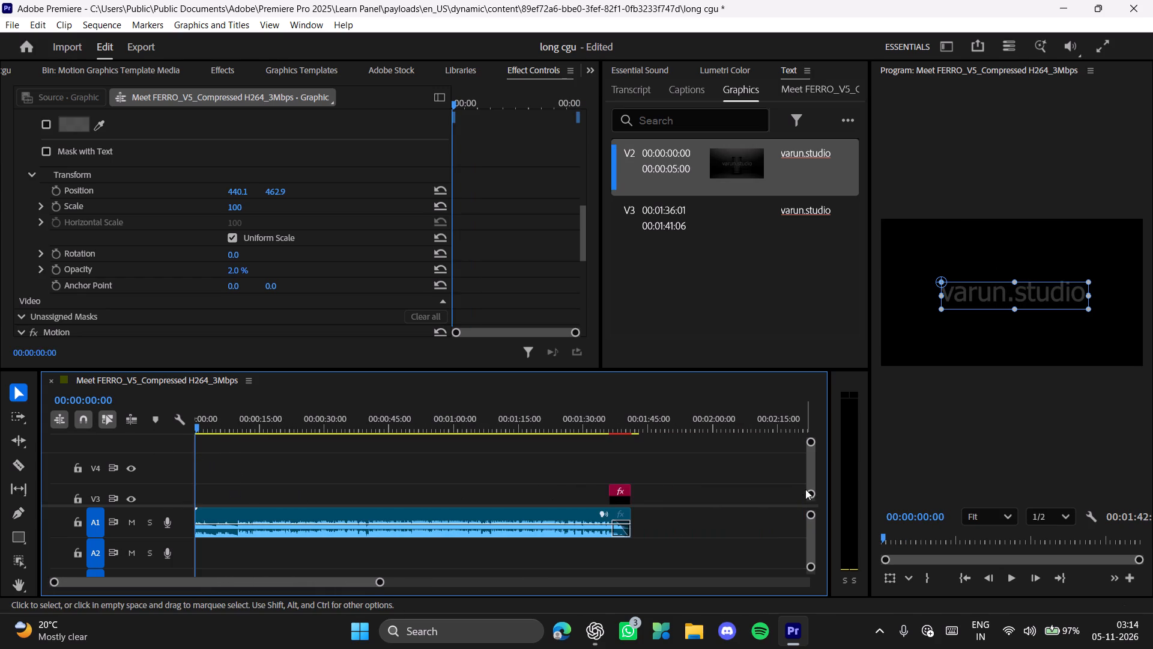
{"action": "left_click_drag", "start_coordinate": [809, 478], "coordinate": [811, 498]}
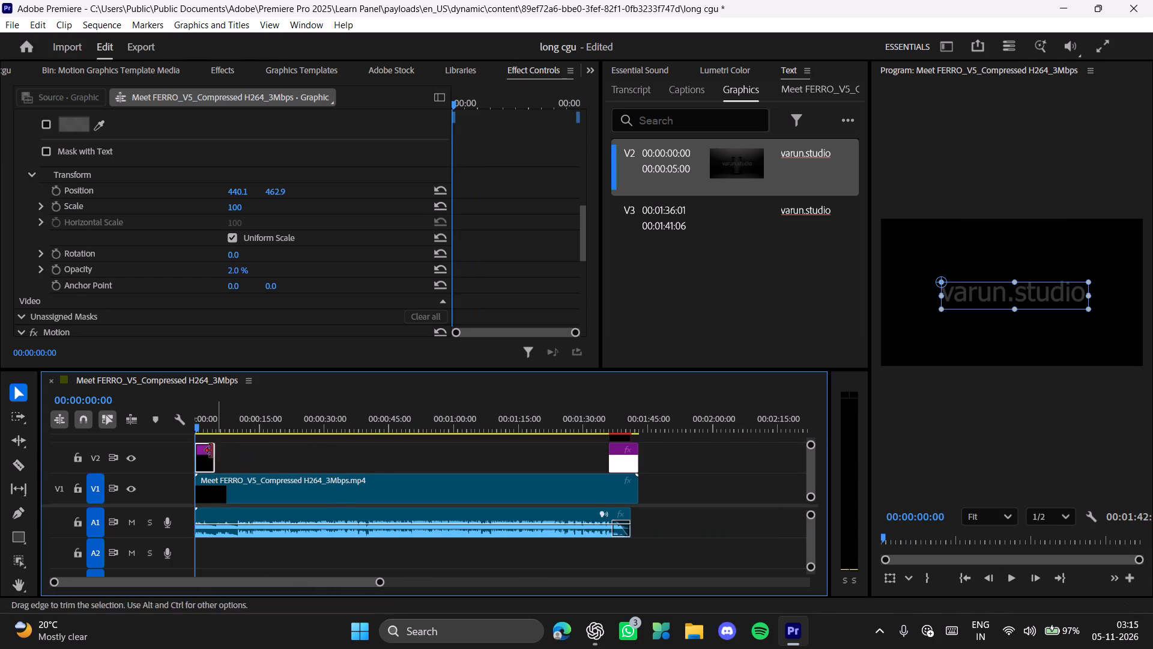
{"action": "left_click_drag", "start_coordinate": [219, 451], "coordinate": [604, 461]}
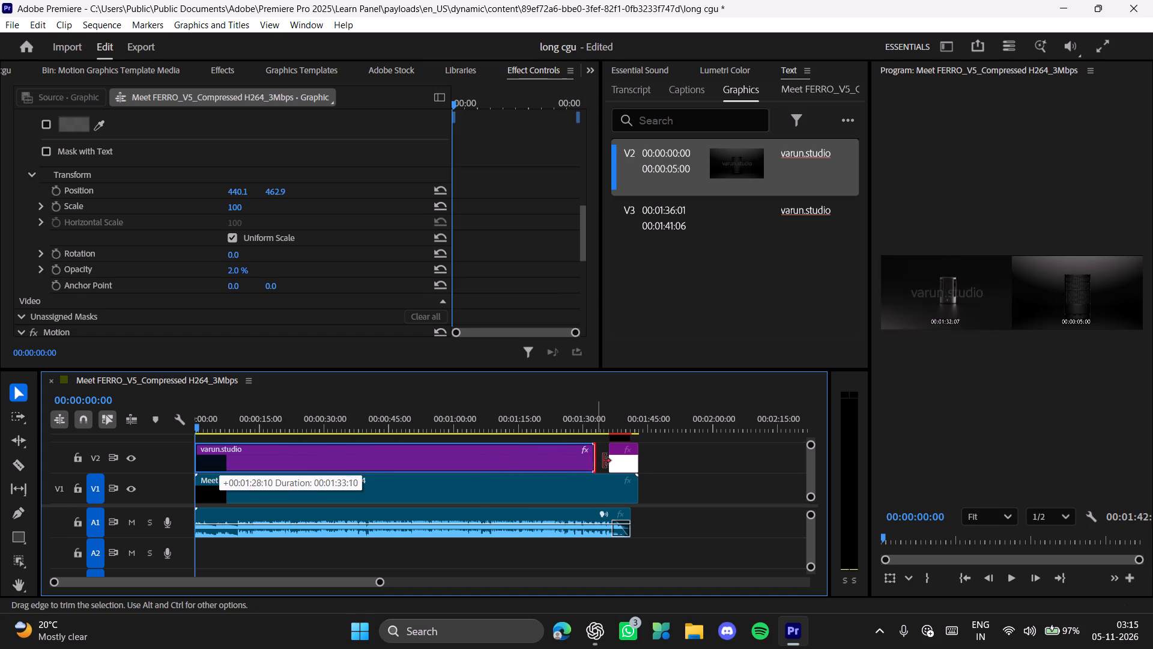
{"action": "left_click_drag", "start_coordinate": [604, 461], "coordinate": [615, 462]}
Review the text overlay from the start of the video and play the closing section through to the end.
{"action": "left_click_drag", "start_coordinate": [432, 425], "coordinate": [29, 425]}
{"action": "key", "text": "space"}
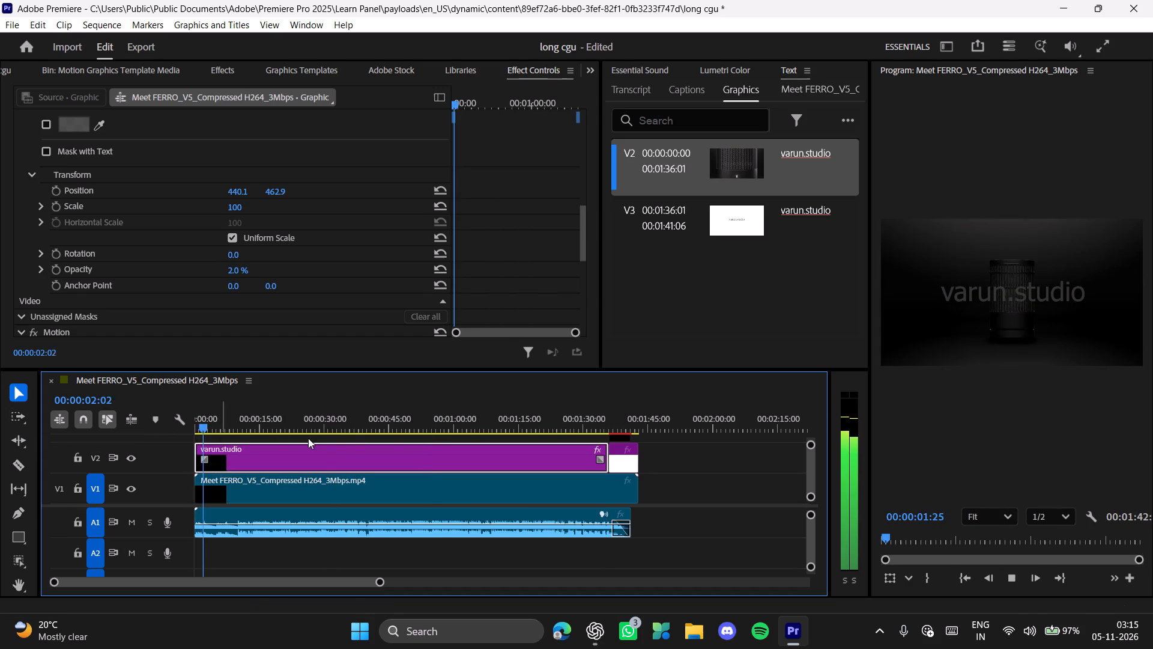
{"action": "left_click_drag", "start_coordinate": [415, 424], "coordinate": [545, 434]}
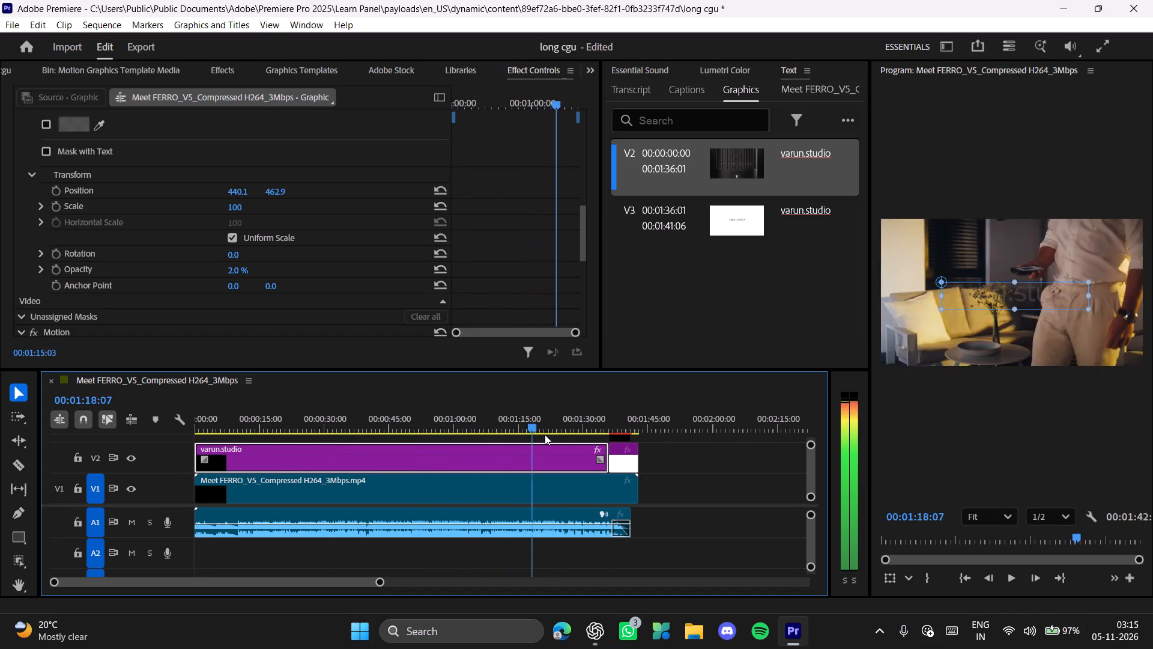
{"action": "left_click_drag", "start_coordinate": [545, 434], "coordinate": [589, 433]}
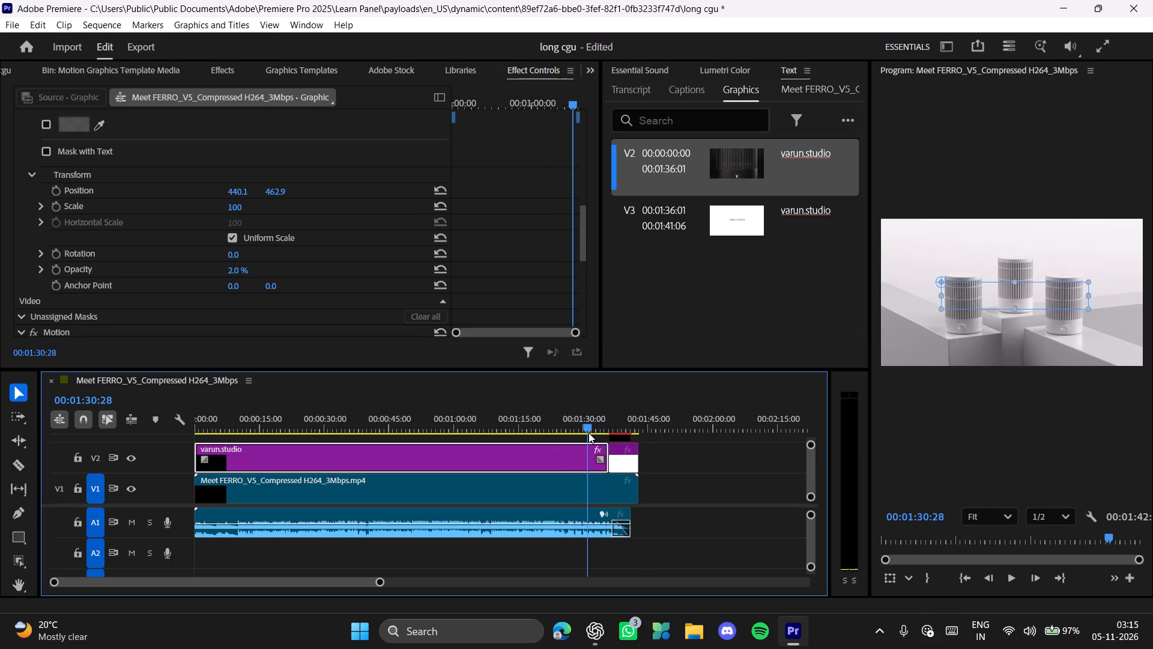
{"action": "key", "text": "space"}
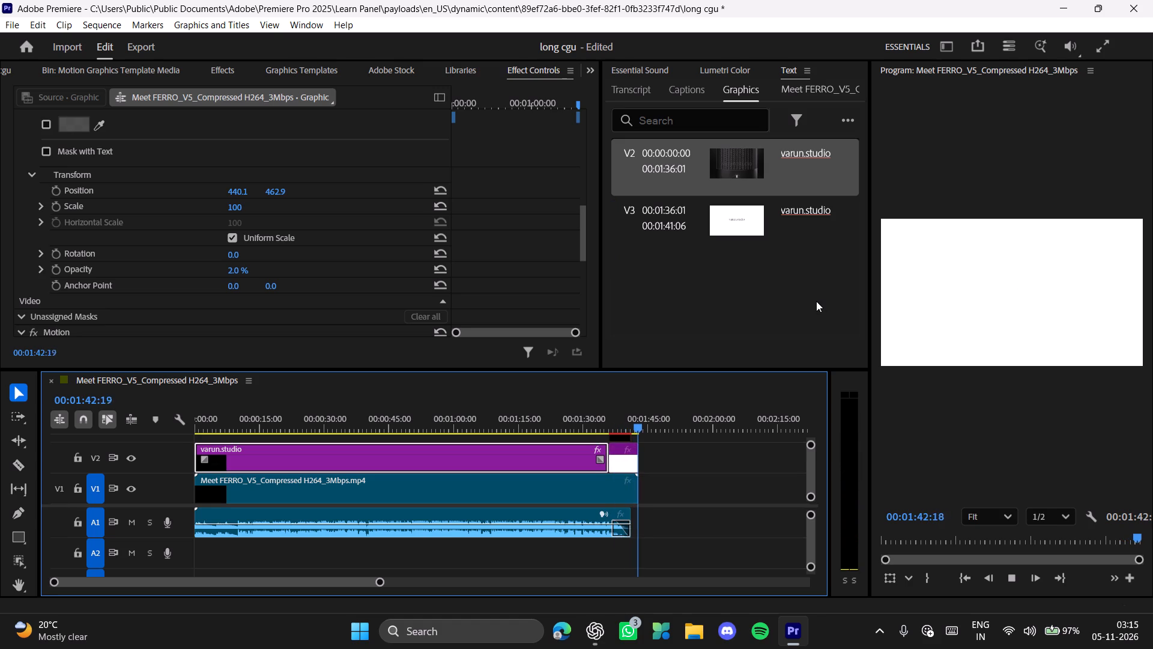
{"action": "key", "text": "space"}
{"action": "key", "text": "space"}
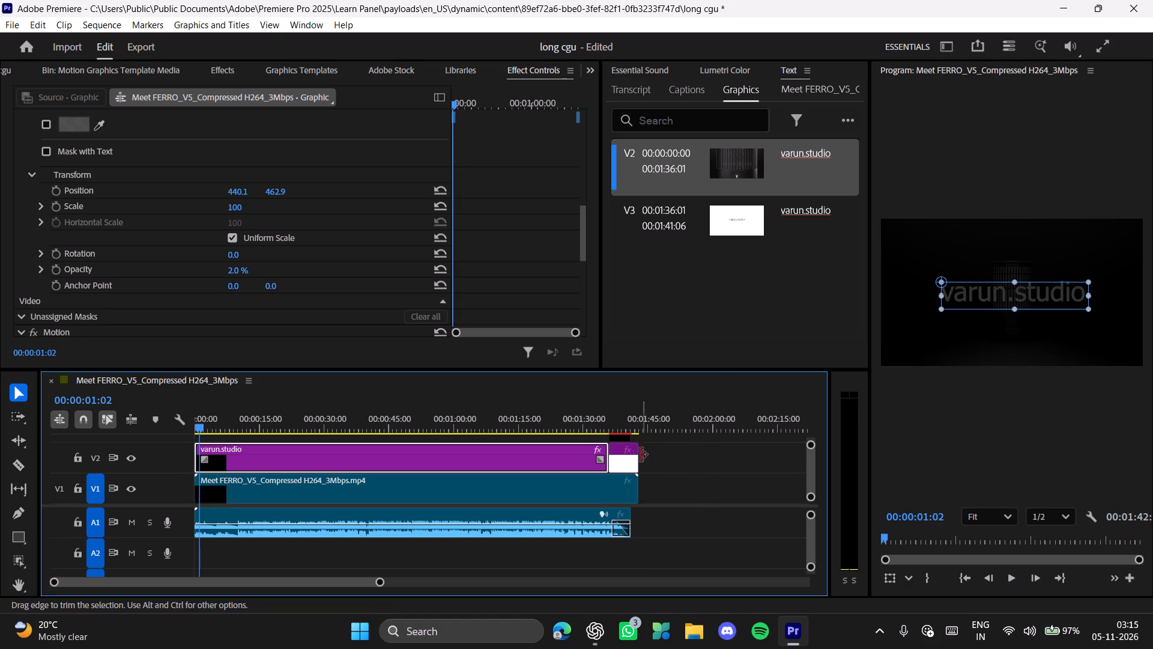
Trim the ends of the V1 video clip and the ending logo clip to the end of the audio at 00:01:41:06.
{"action": "left_click_drag", "start_coordinate": [638, 429], "coordinate": [634, 426]}
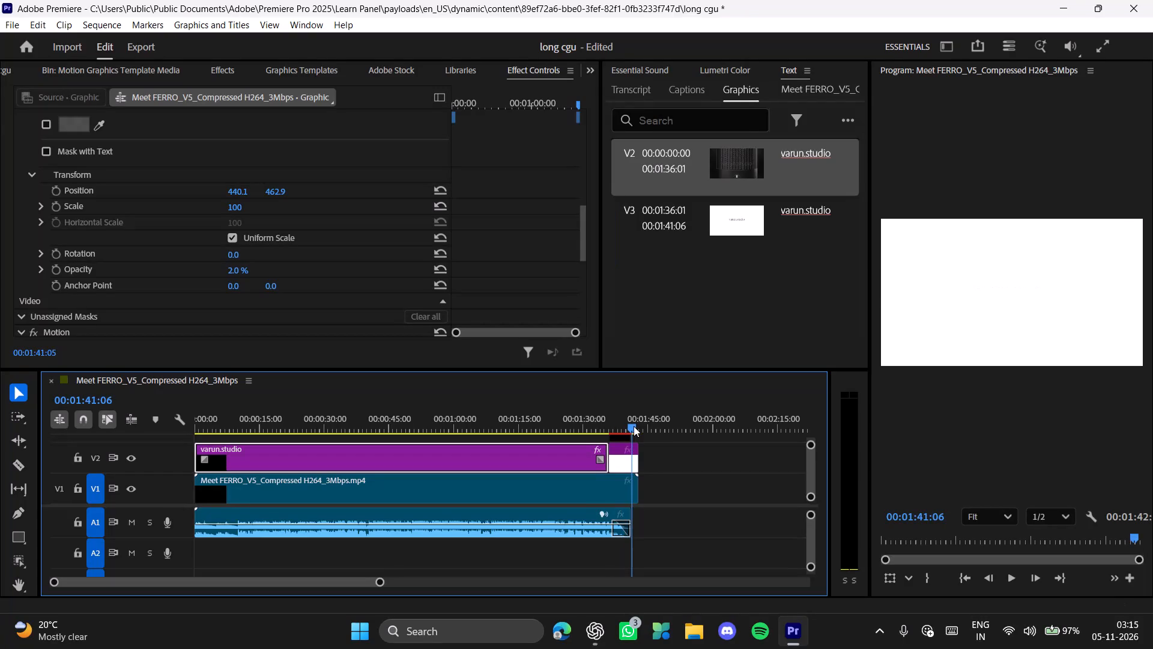
{"action": "left_click_drag", "start_coordinate": [634, 426], "coordinate": [629, 426]}
{"action": "scroll", "coordinate": [649, 532], "scroll_direction": "up", "scroll_amount": 9, "text": "alt"}
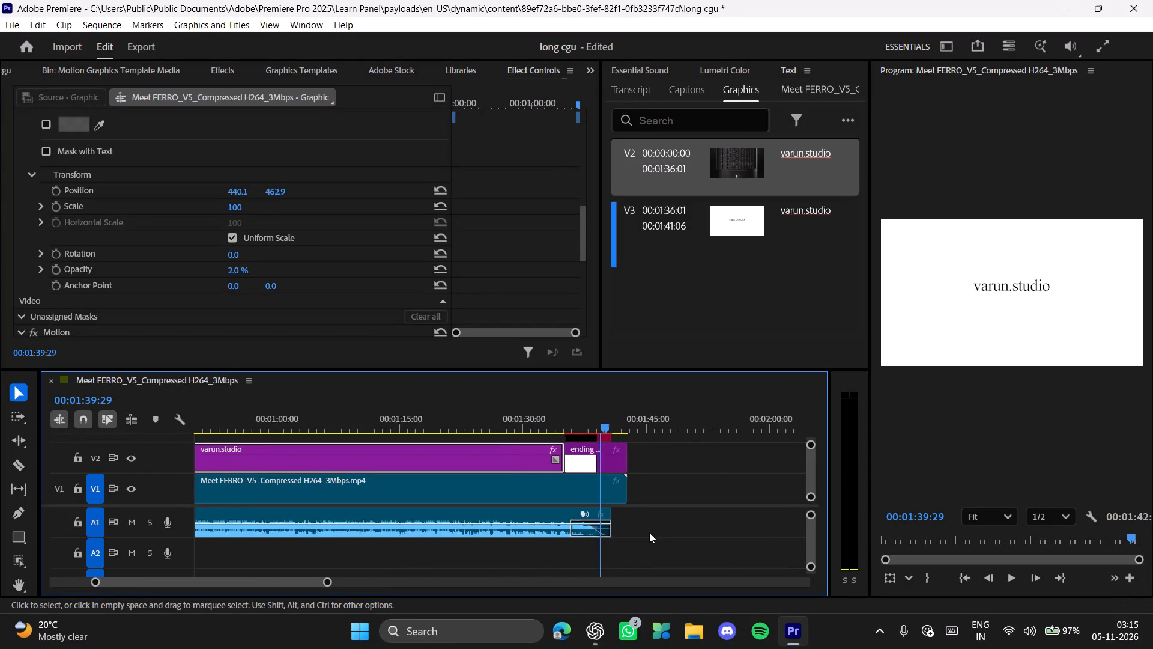
{"action": "scroll", "coordinate": [649, 532], "scroll_direction": "up", "scroll_amount": 7, "text": "alt"}
{"action": "left_click_drag", "start_coordinate": [589, 487], "coordinate": [564, 486]}
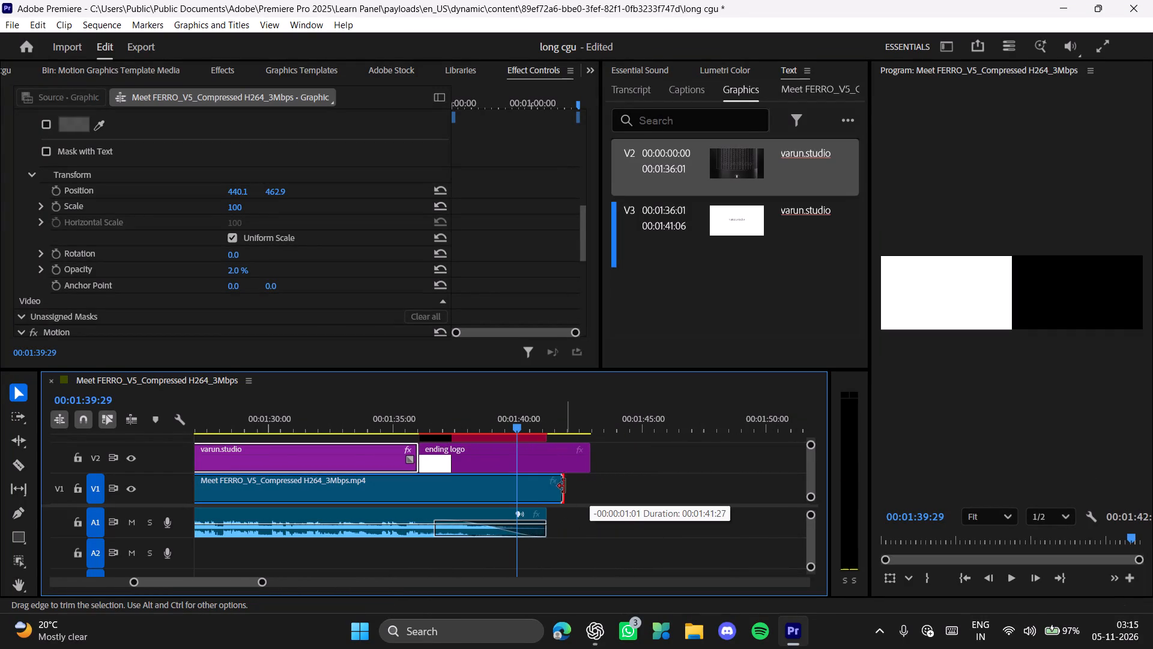
{"action": "left_click_drag", "start_coordinate": [564, 486], "coordinate": [552, 486]}
{"action": "left_click_drag", "start_coordinate": [588, 451], "coordinate": [549, 451]}
{"action": "key", "text": "space"}
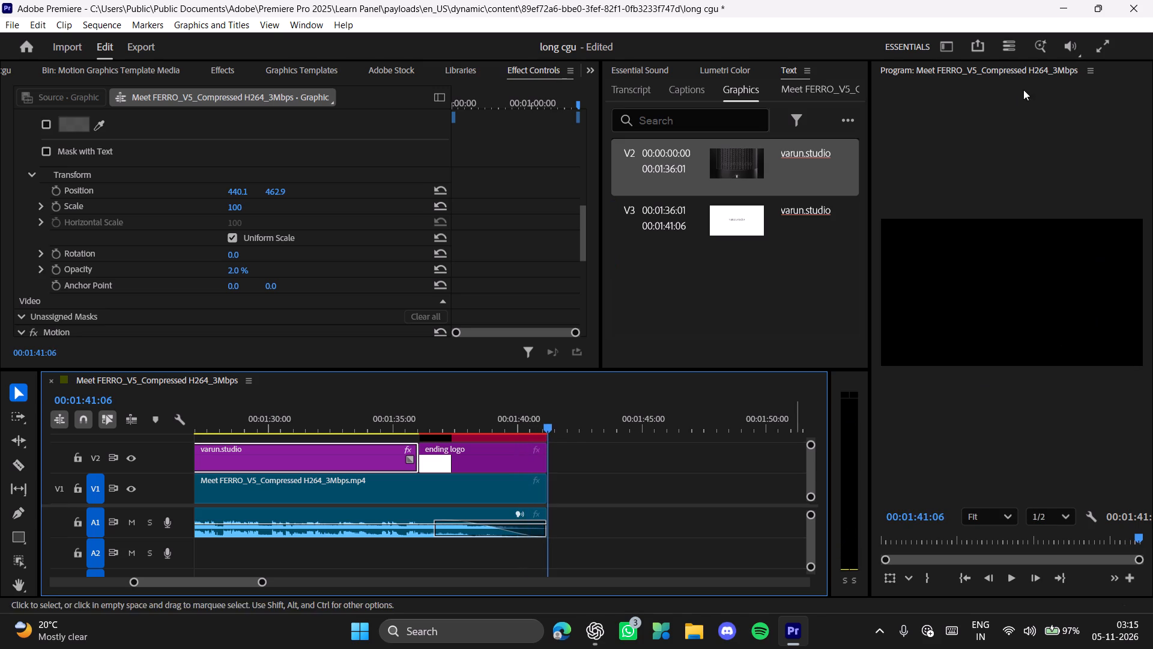
Quick-export the sequence to the Desktop as an MP4 video named "demo" with the final o repeated.
{"action": "left_click", "coordinate": [982, 47]}
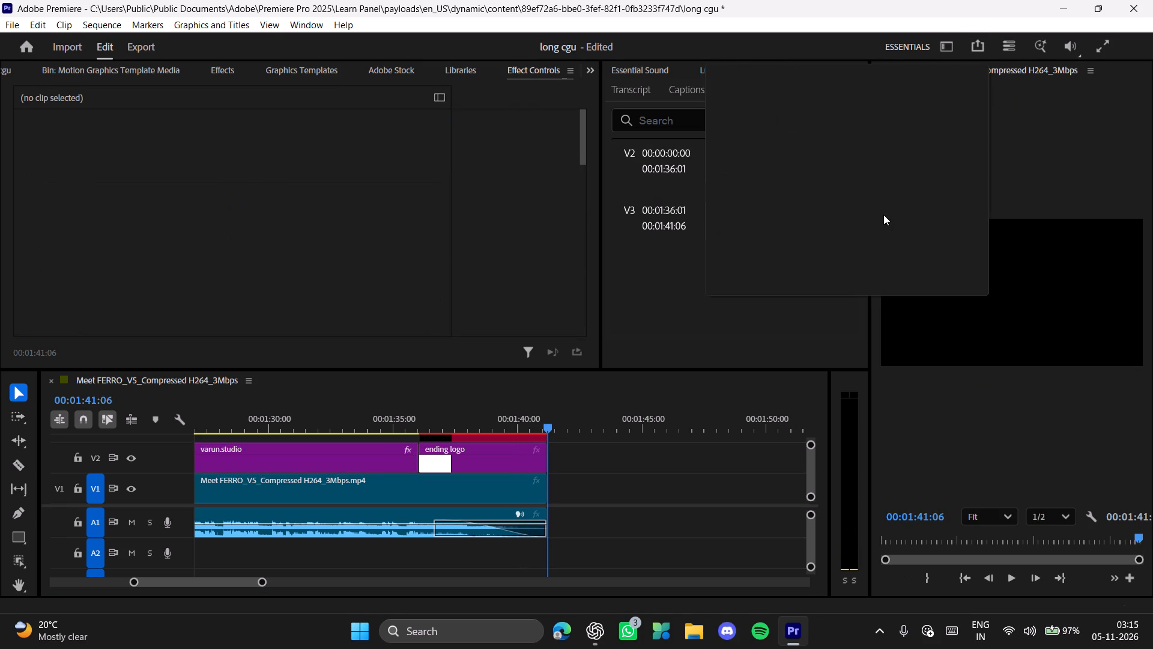
{"action": "left_click", "coordinate": [880, 126]}
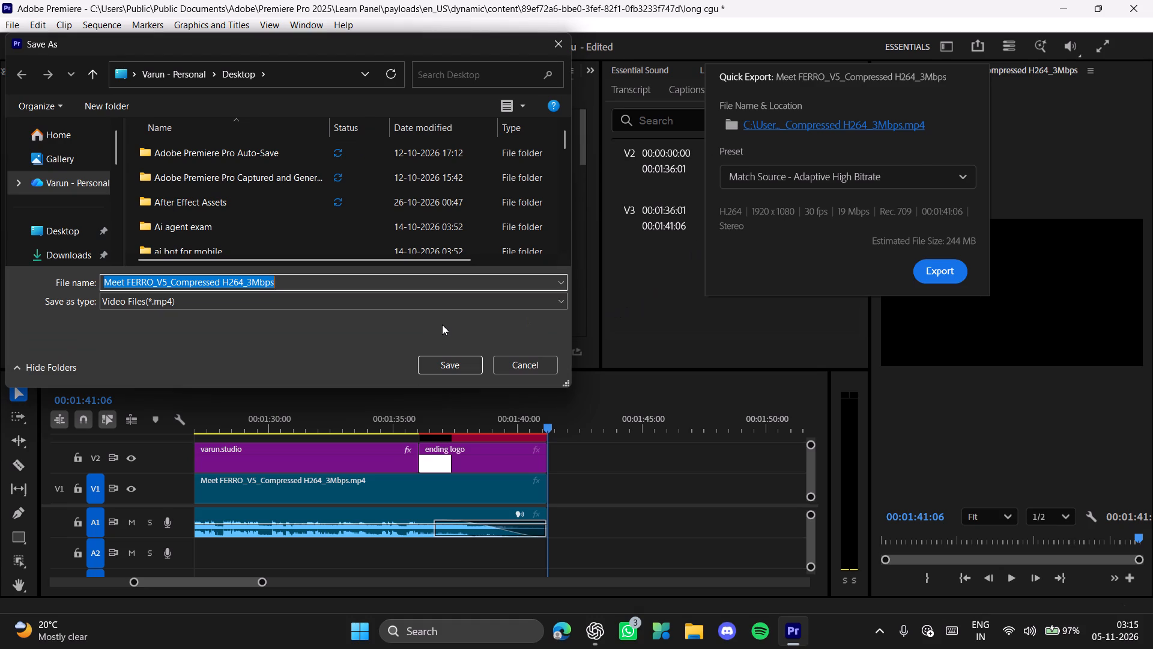
{"action": "type", "text": "demo"}
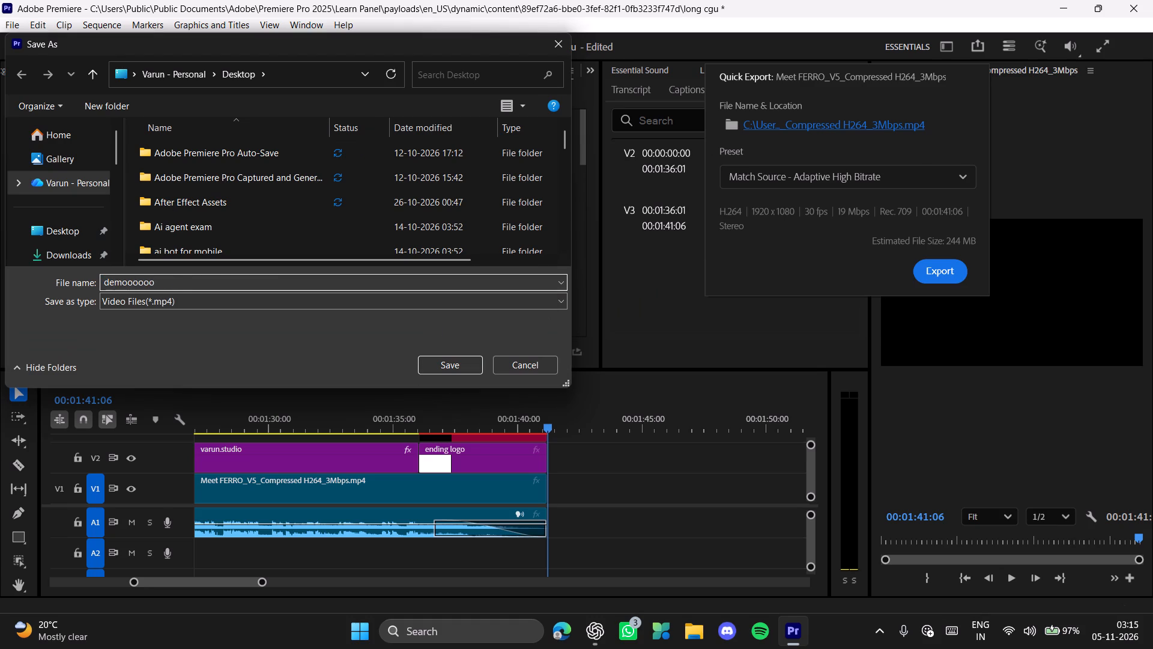
{"action": "key", "text": "Return"}
{"action": "left_click", "coordinate": [939, 267]}
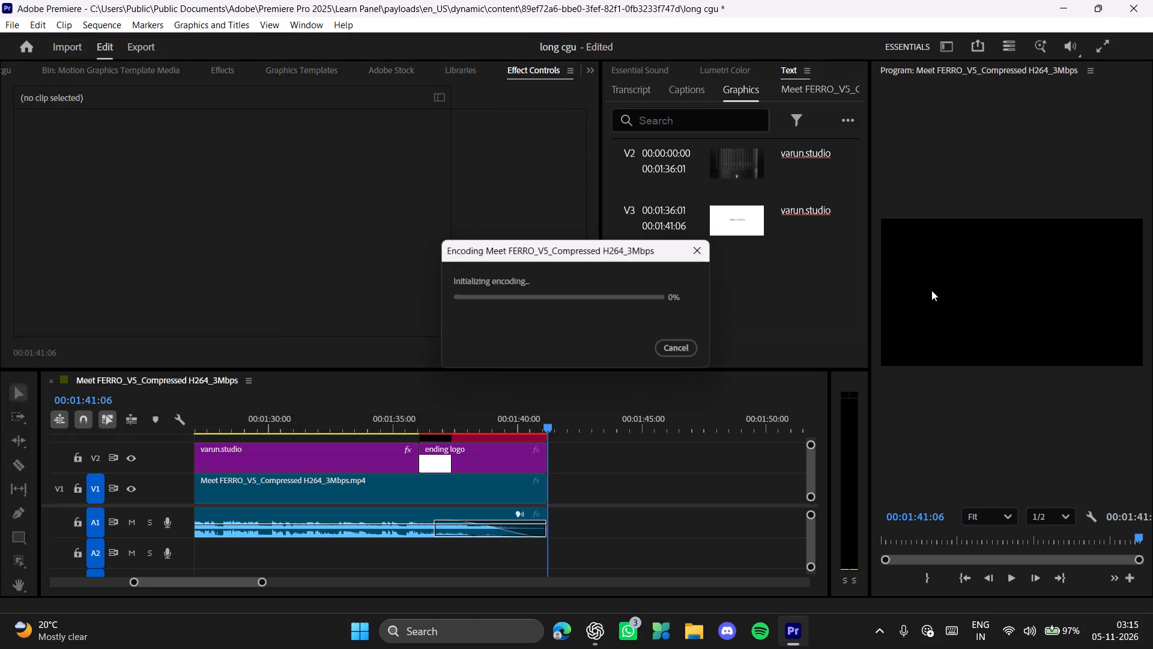
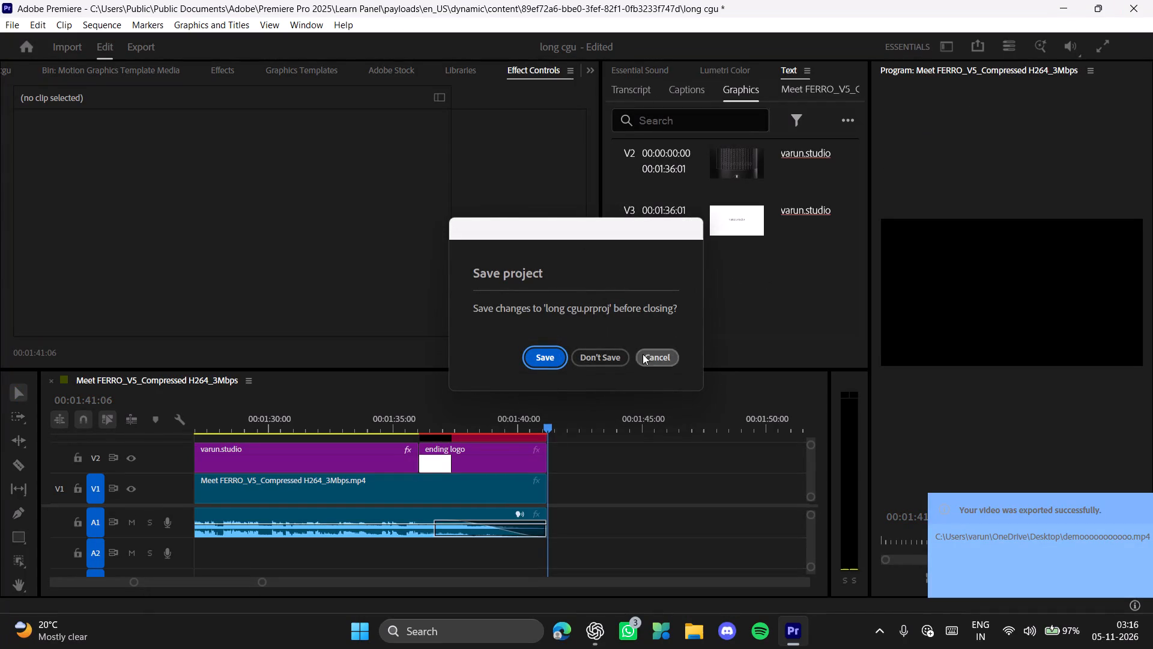
Save the changes to the long cgu project while closing it.
{"action": "left_click", "coordinate": [548, 363]}
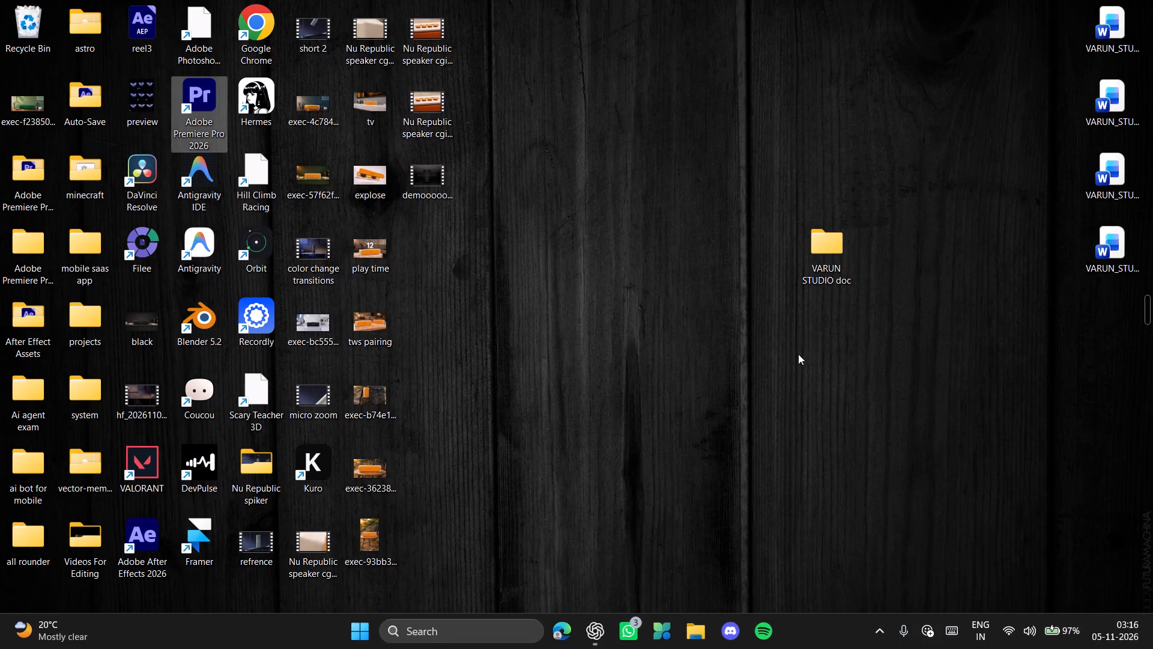
Play the exported demo video from the desktop in Media Player, checking the overlay and the ending logo, and close the player.
{"action": "double_click", "coordinate": [415, 176]}
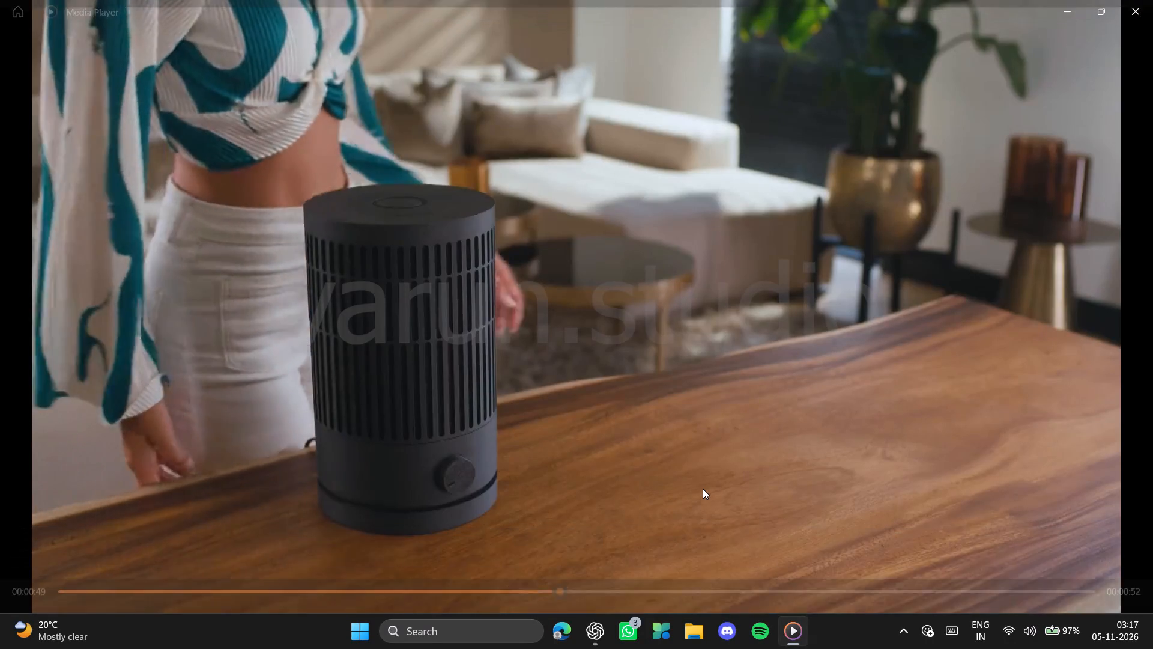
{"action": "left_click", "coordinate": [940, 530]}
{"action": "left_click", "coordinate": [1006, 540]}
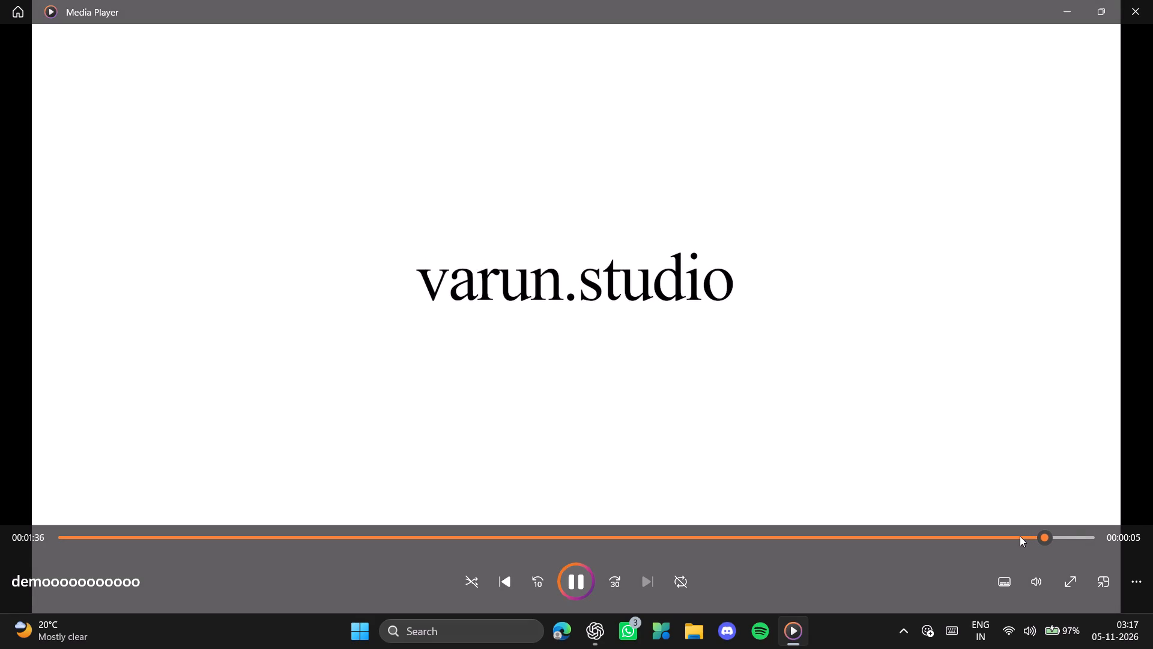
{"action": "left_click", "coordinate": [573, 574]}
{"action": "left_click", "coordinate": [1152, 0]}
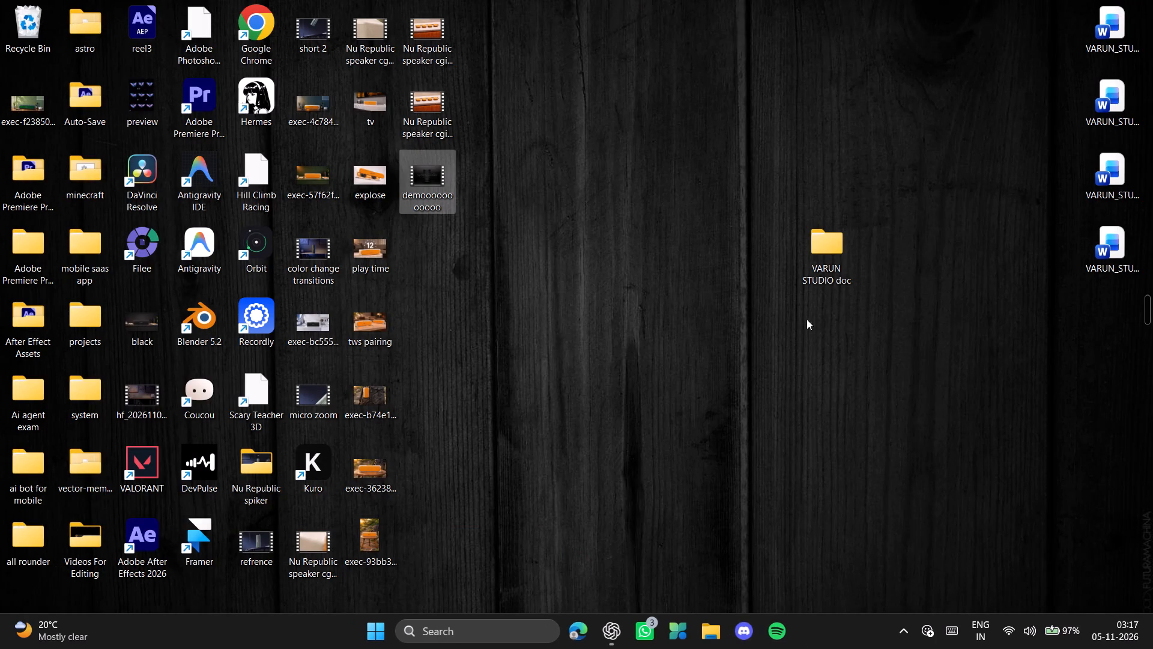
Bring up the Windows shutdown options from the desktop and choose Hibernate.
{"action": "left_click", "coordinate": [660, 390]}
{"action": "key", "text": "alt+F4"}
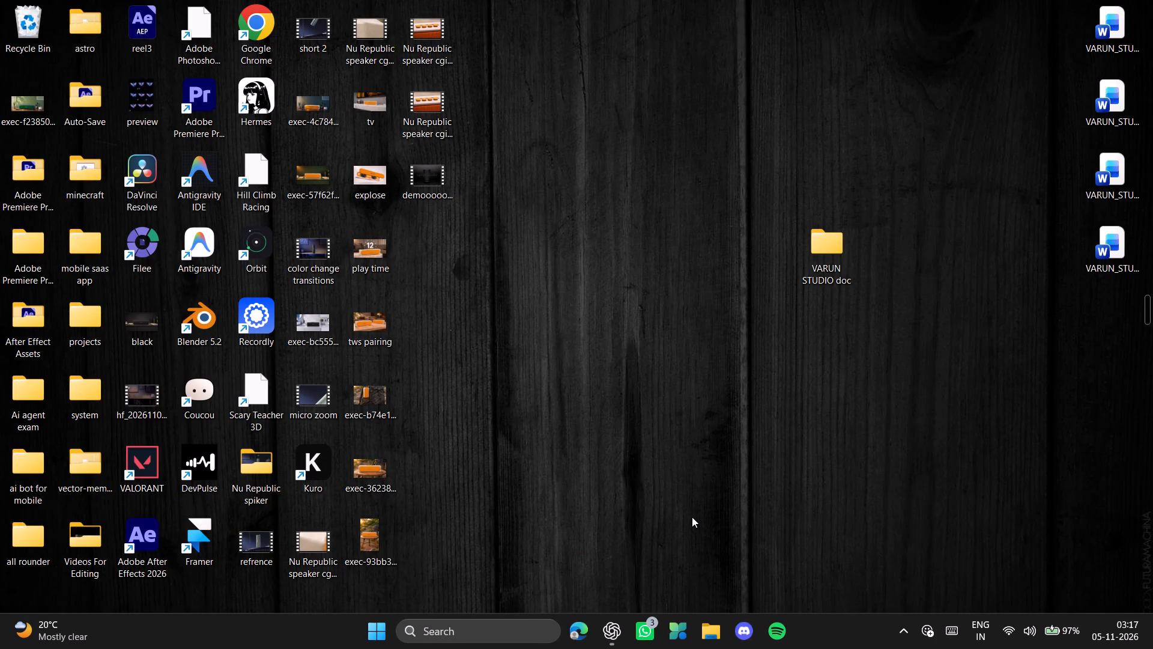
{"action": "key", "text": "Up"}
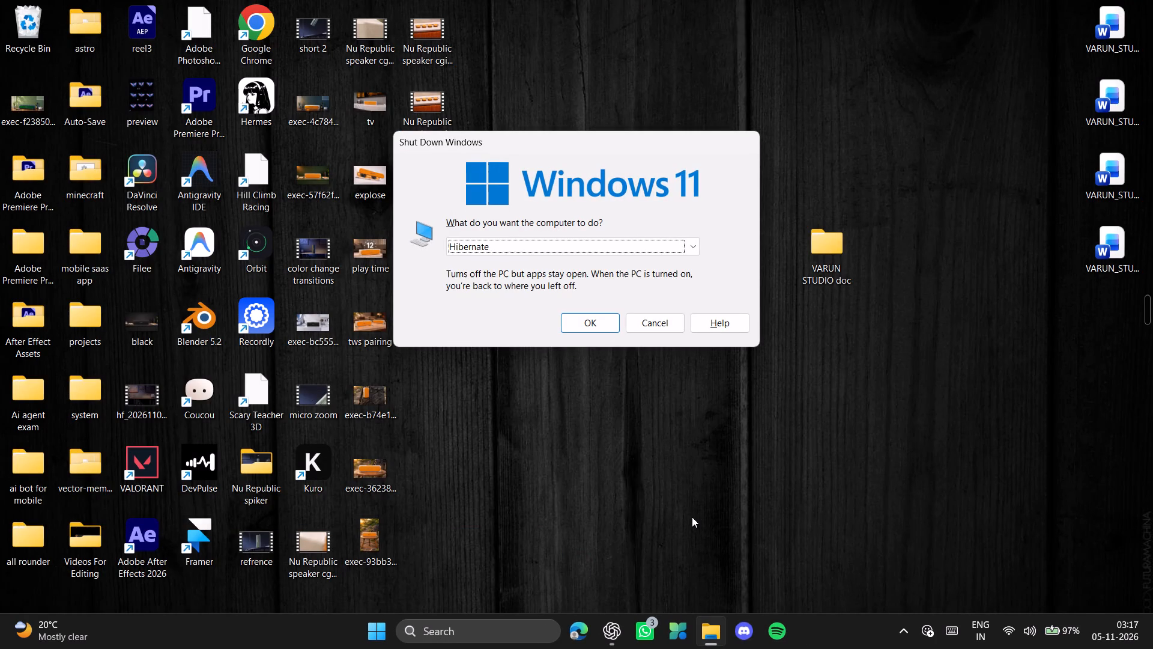